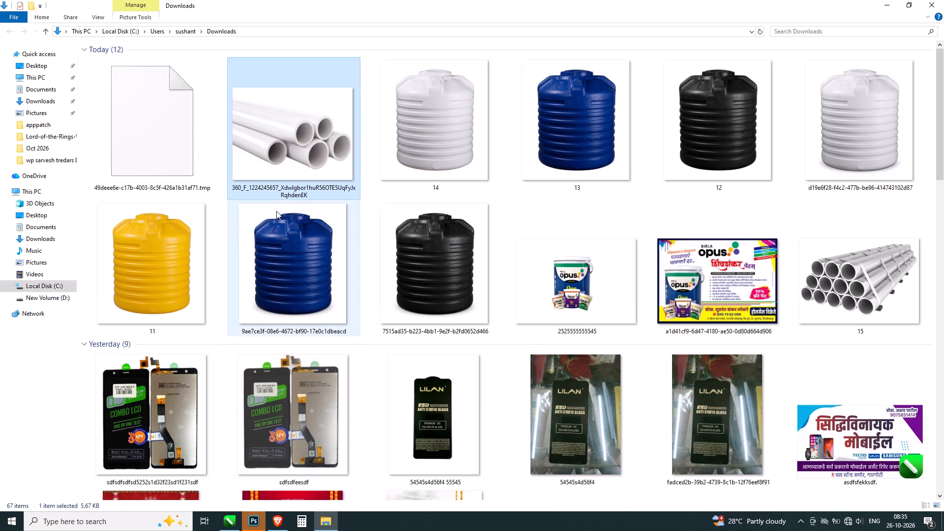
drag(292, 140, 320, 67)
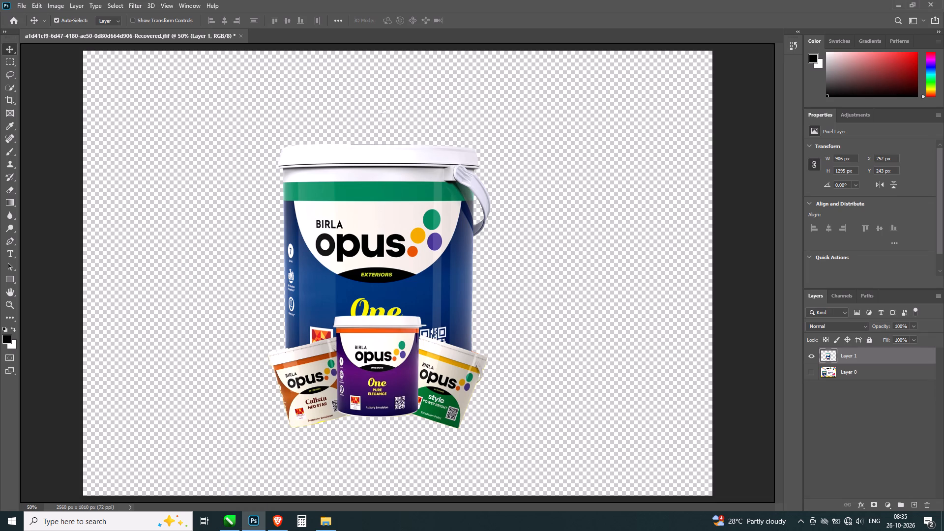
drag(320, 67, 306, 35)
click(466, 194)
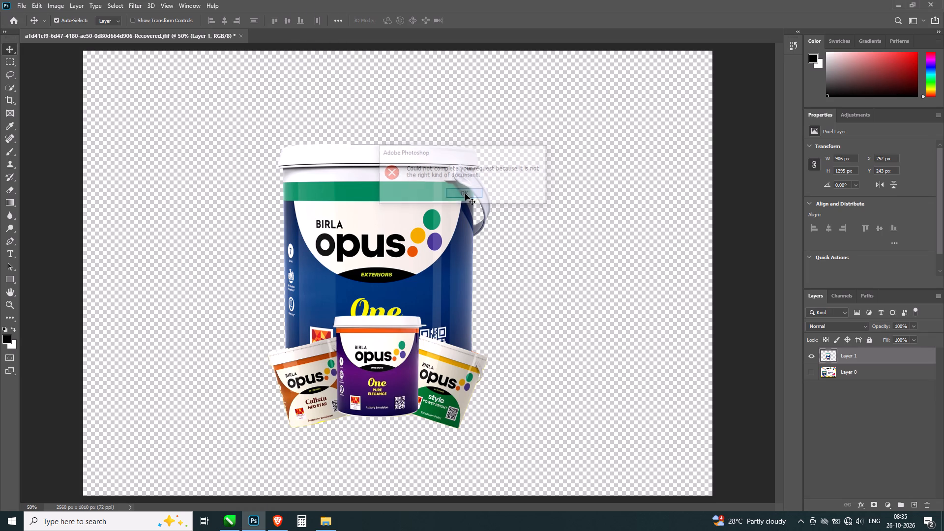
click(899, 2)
Open the white PVC pipes picture in Paint and save it as a JPEG in Downloads under the same name.
right_click(300, 109)
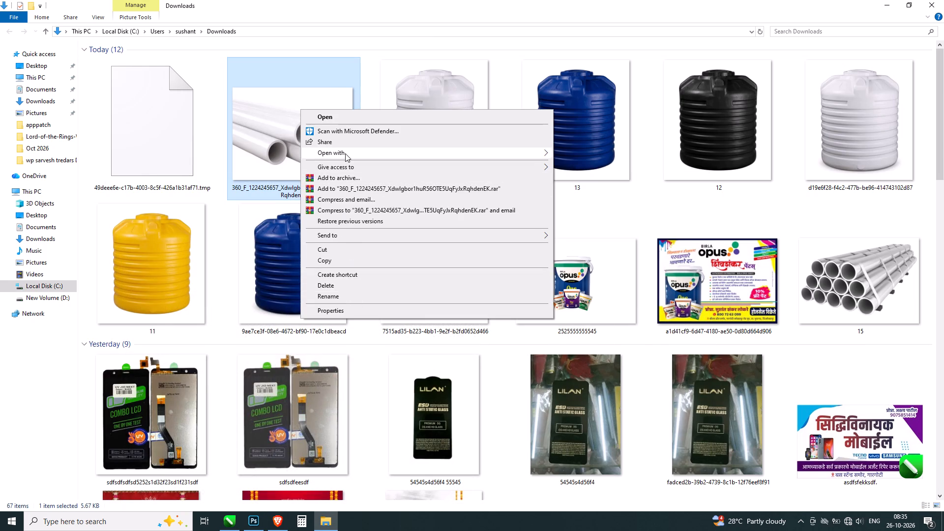
click(587, 201)
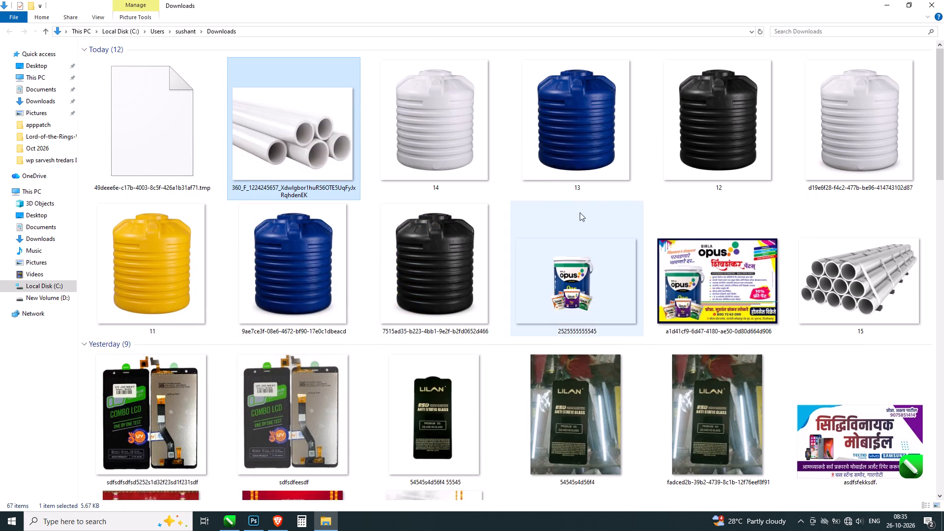
key(ctrl+shift+s)
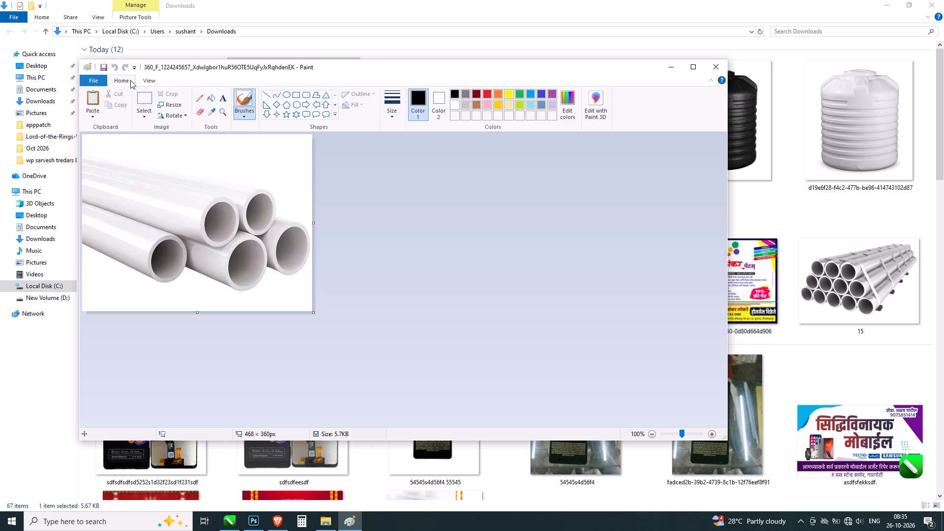
click(95, 83)
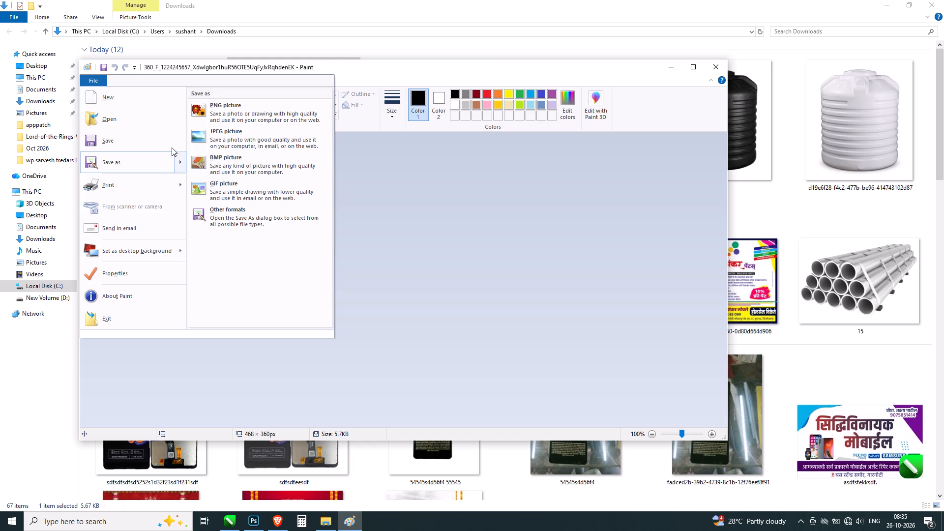
click(178, 162)
click(141, 164)
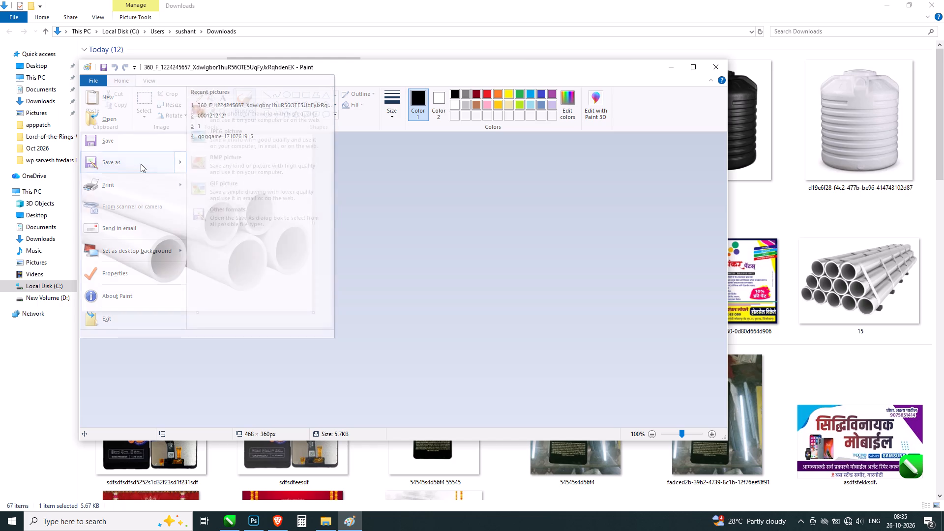
click(260, 262)
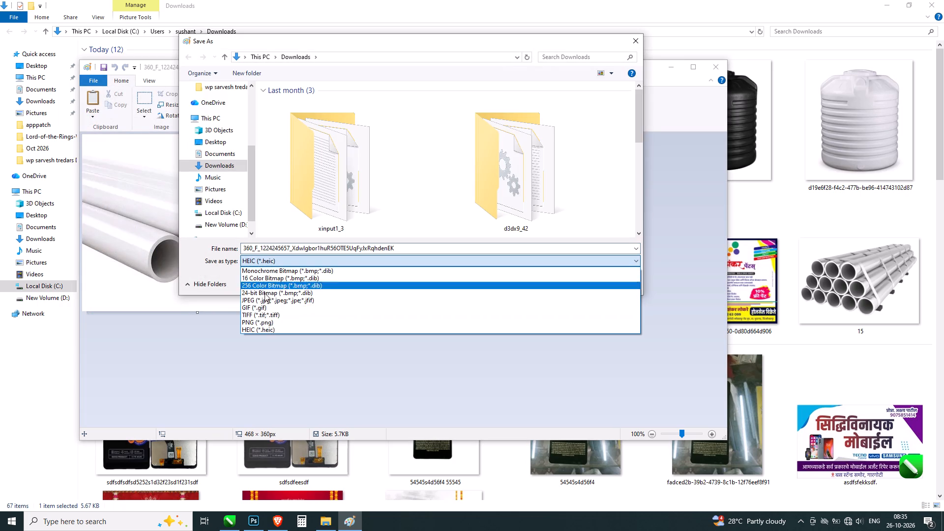
click(266, 298)
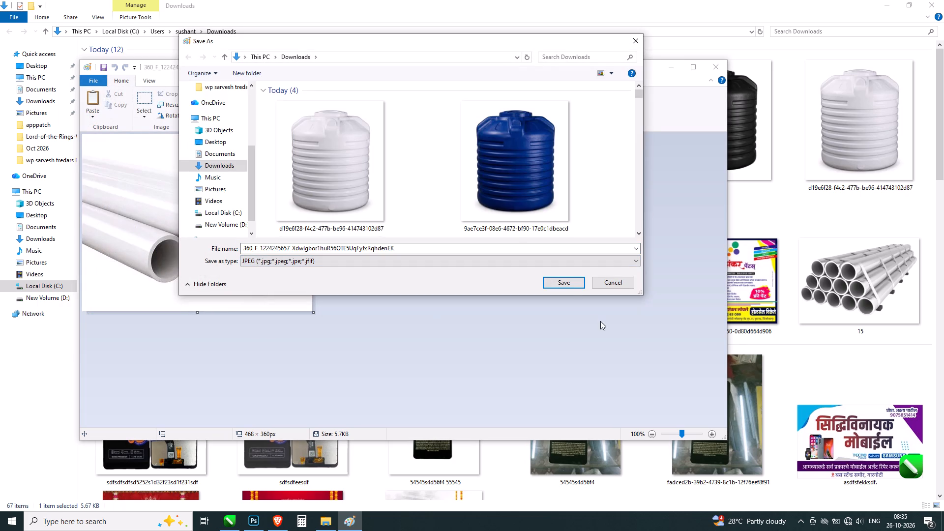
click(567, 282)
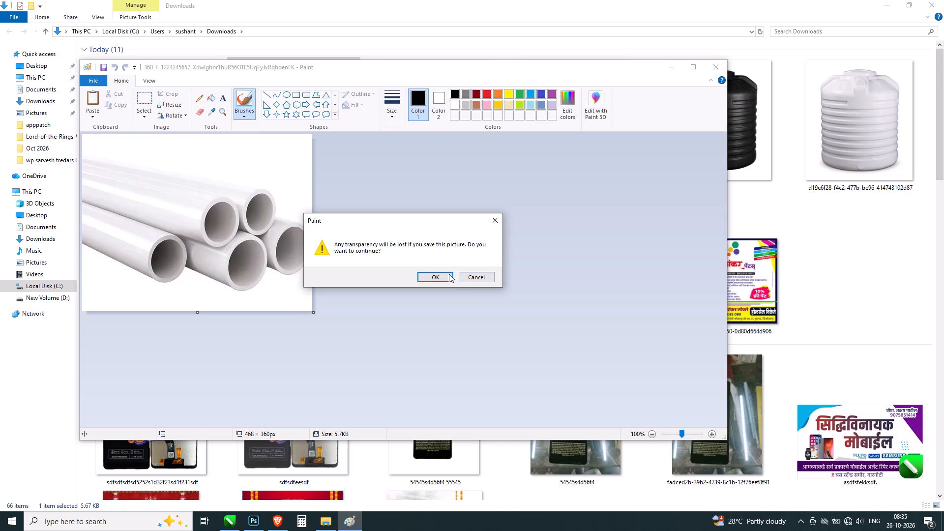
click(439, 279)
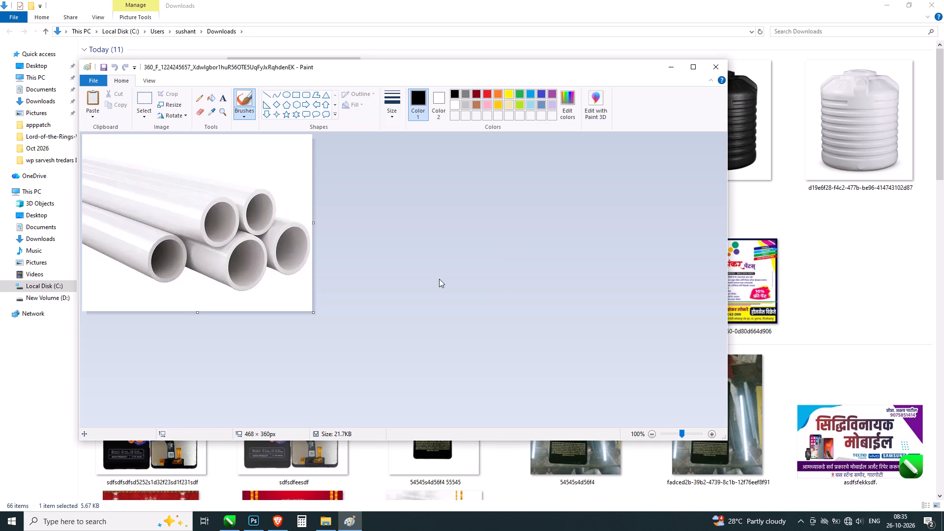
Open the new JPG copy of the white pipes picture from Downloads as a separate document in Photoshop.
click(810, 200)
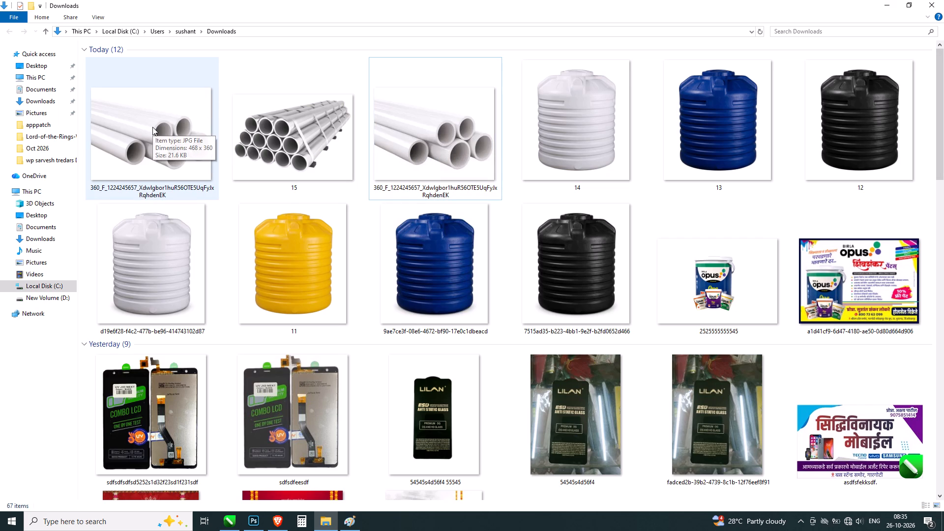
drag(139, 123, 401, 21)
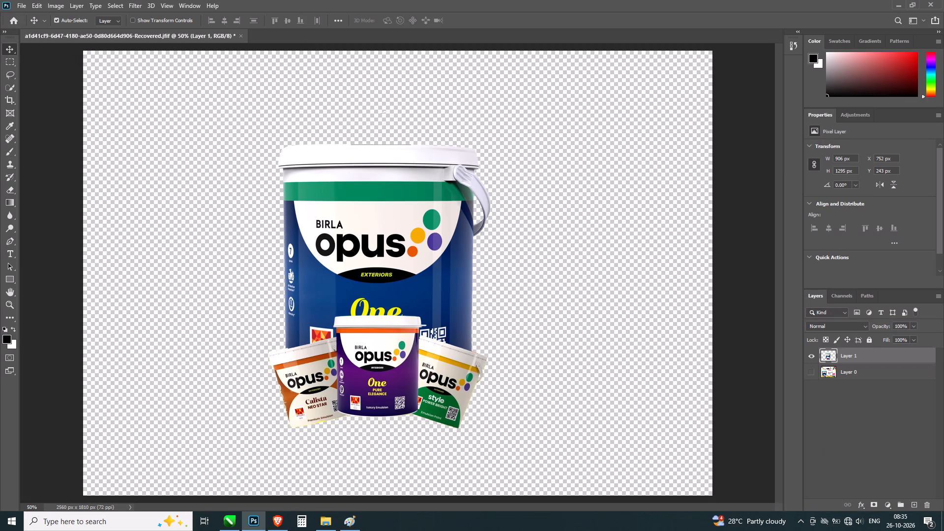
drag(401, 21, 297, 36)
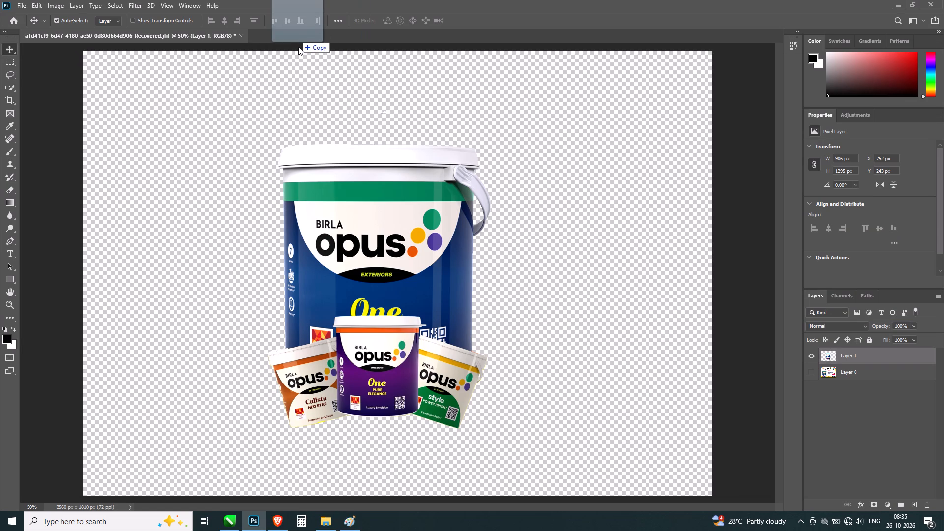
Select the white background around the pipes with the Magic Wand tool.
scroll(411, 342, up, 6)
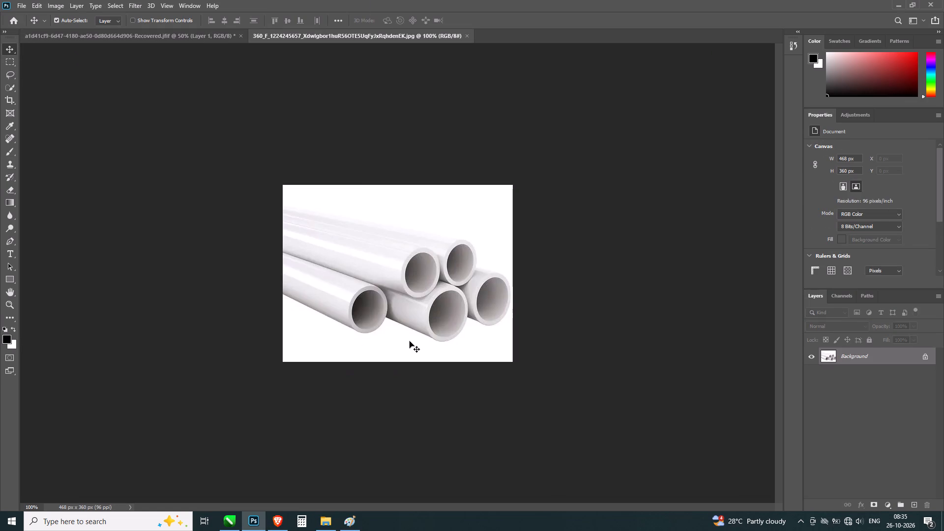
text(WWWWW)
shift+click(410, 341)
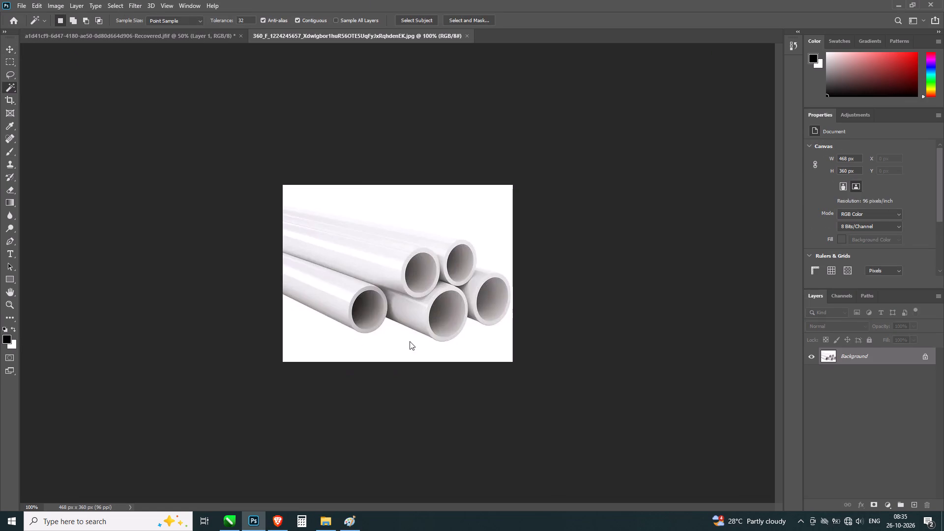
Subtract the upper pipes and their openings from the background selection with the Quick Selection tool.
scroll(452, 242, up, 6)
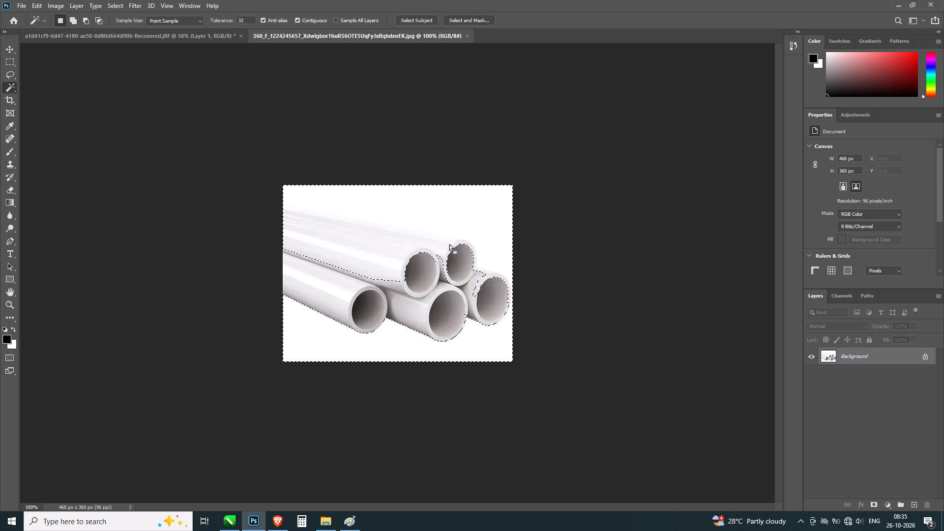
alt+scroll(448, 246, up, 6)
key(shift+w)
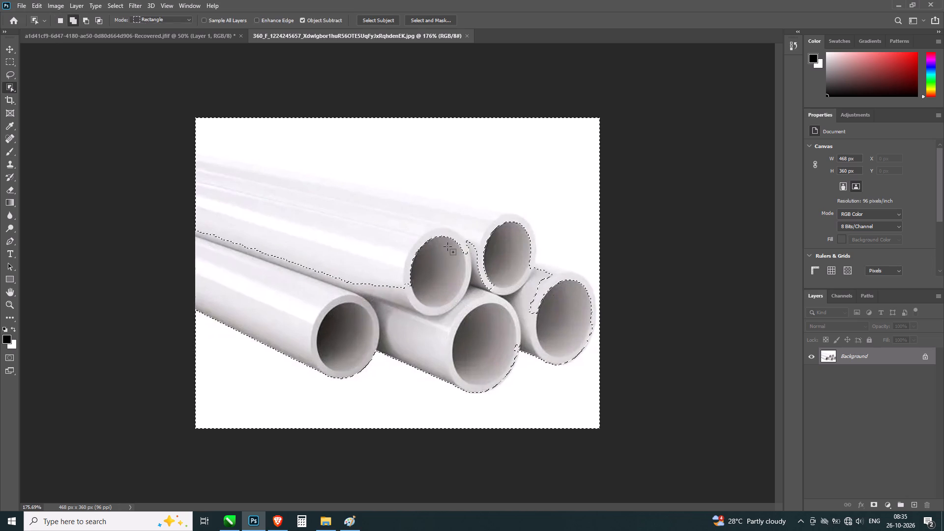
key(shift+w)
shift+drag(477, 242, 254, 215)
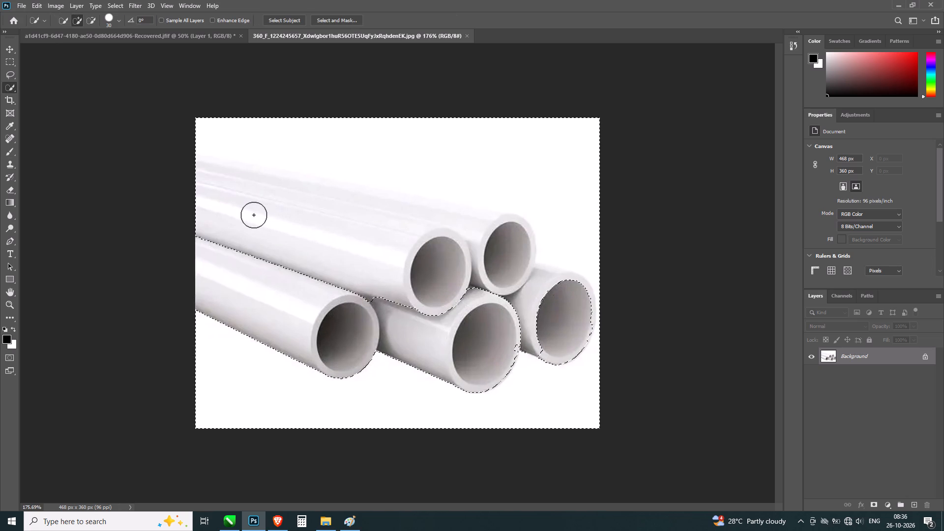
drag(215, 196, 398, 255)
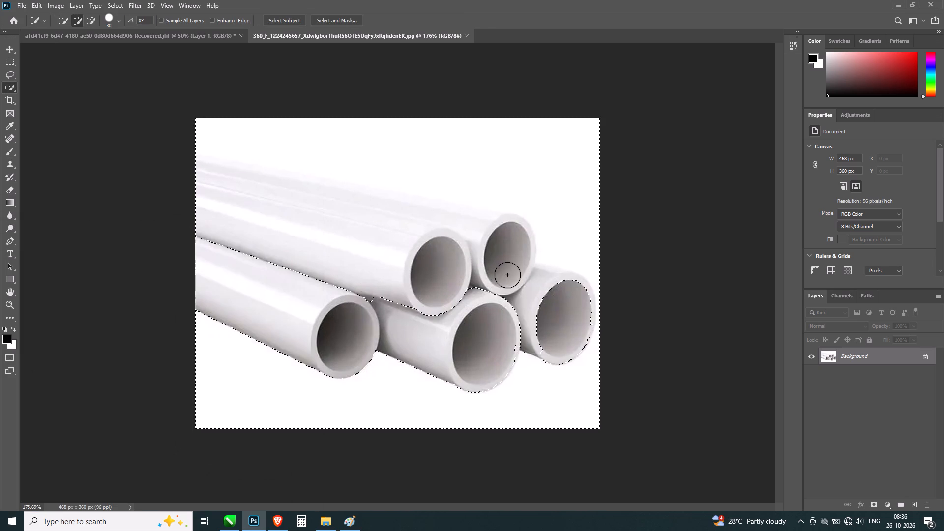
drag(512, 269, 447, 248)
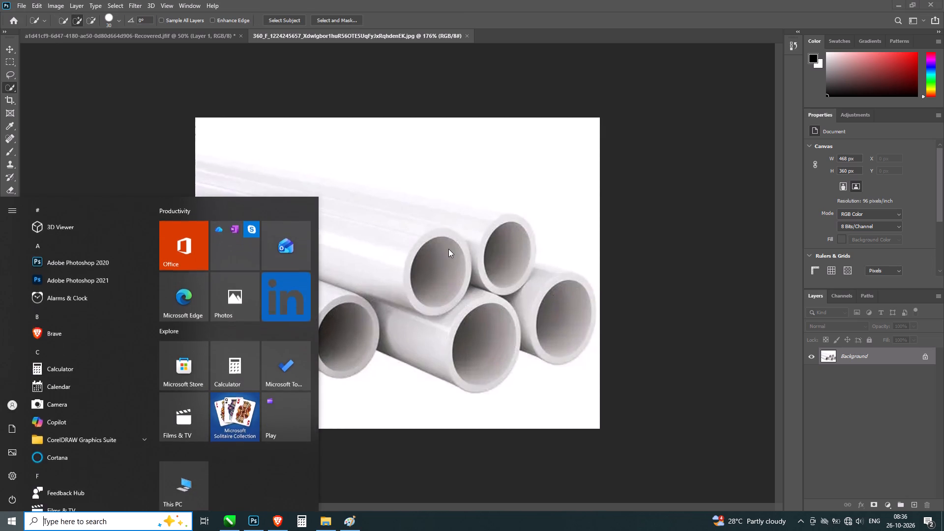
alt+drag(448, 249, 300, 234)
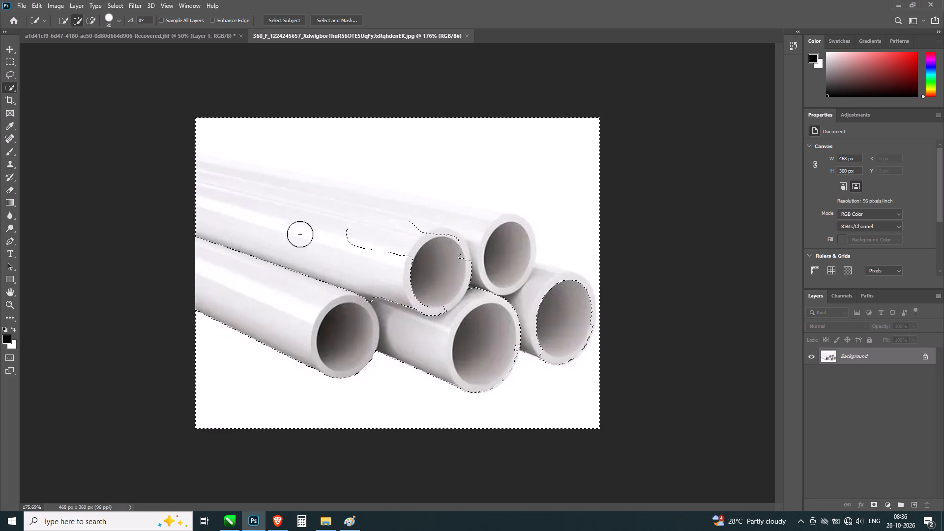
alt+drag(300, 234, 231, 186)
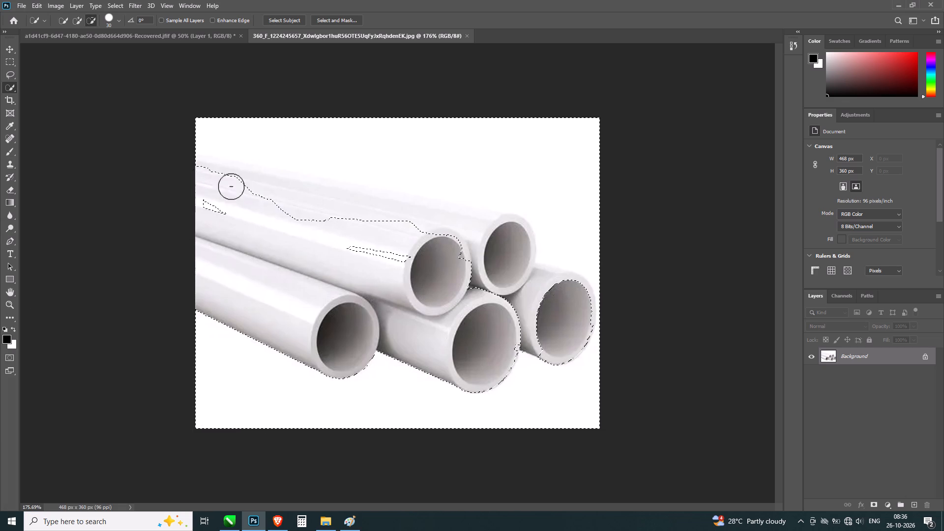
alt+drag(231, 186, 536, 266)
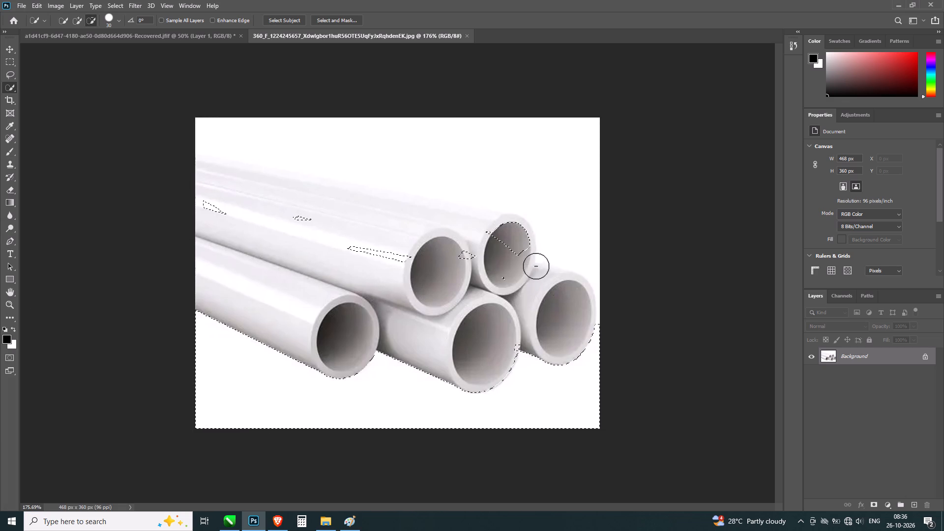
alt+drag(536, 266, 353, 228)
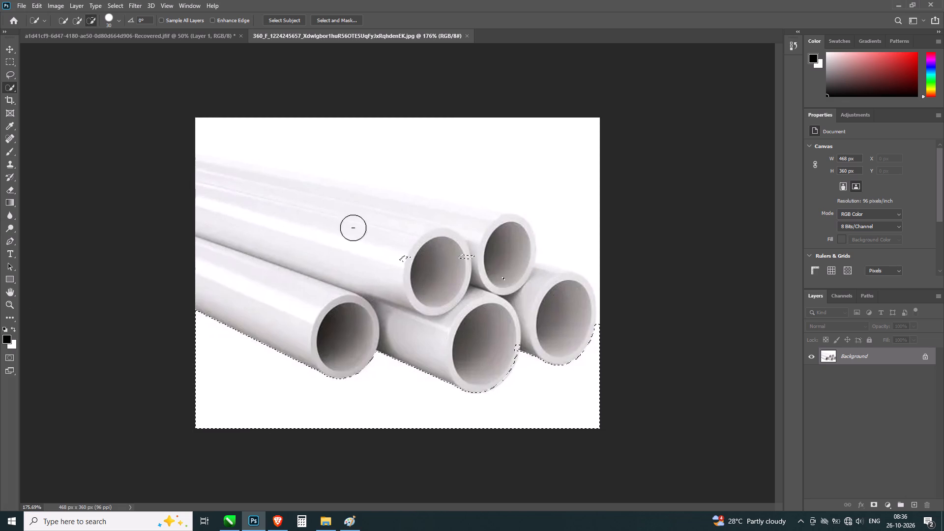
alt+drag(353, 228, 517, 285)
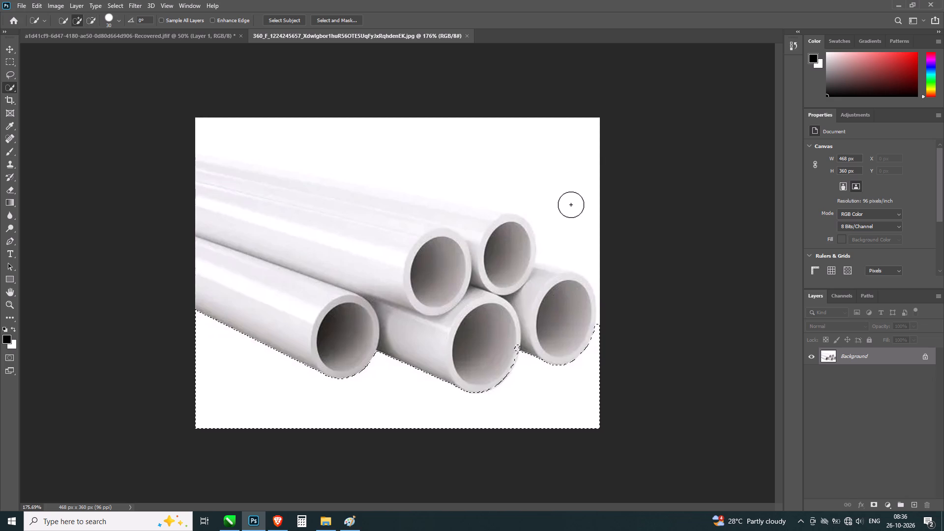
Add the white background above the pipes and beside the rightmost pipe to the selection.
shift+drag(571, 190, 193, 116)
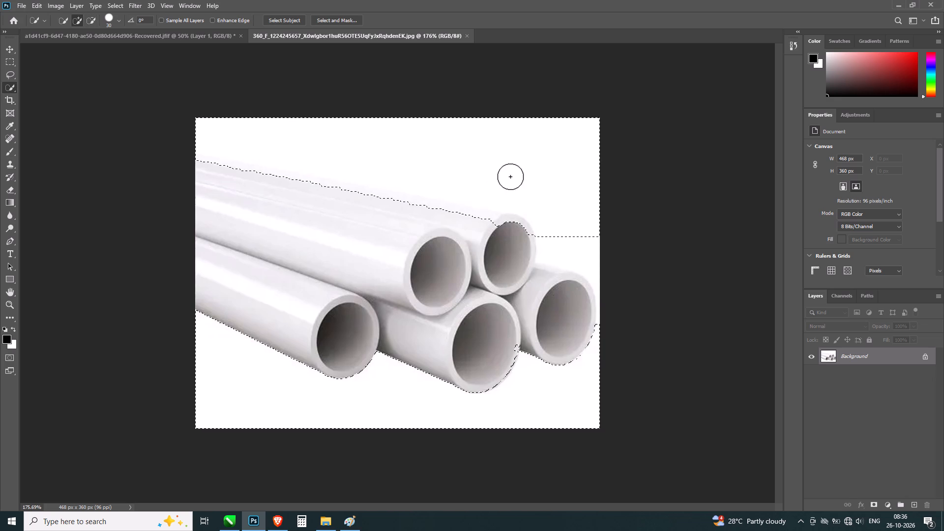
shift+drag(561, 233, 565, 248)
shift+click(546, 251)
shift+click(555, 256)
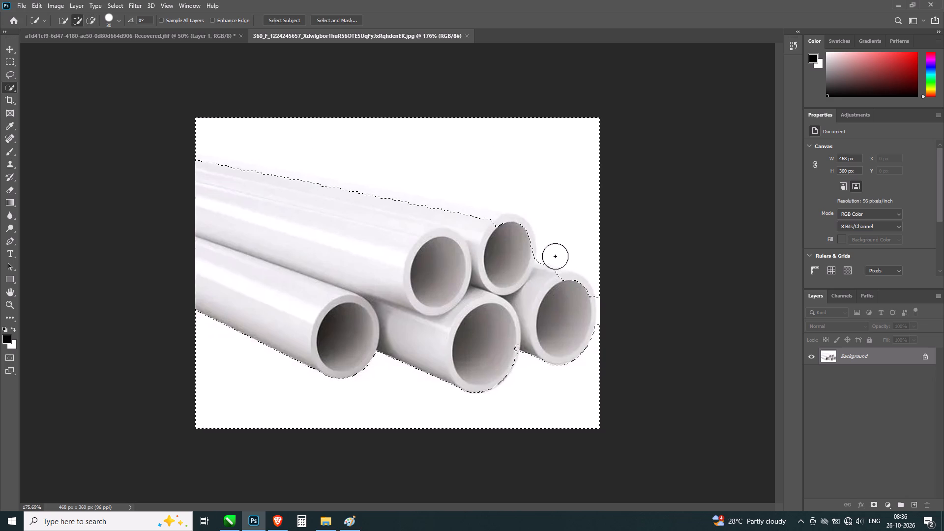
Subtract the upper rims of the two rightmost pipes from the background selection.
scroll(522, 241, up, 9)
alt+scroll(520, 236, up, 5)
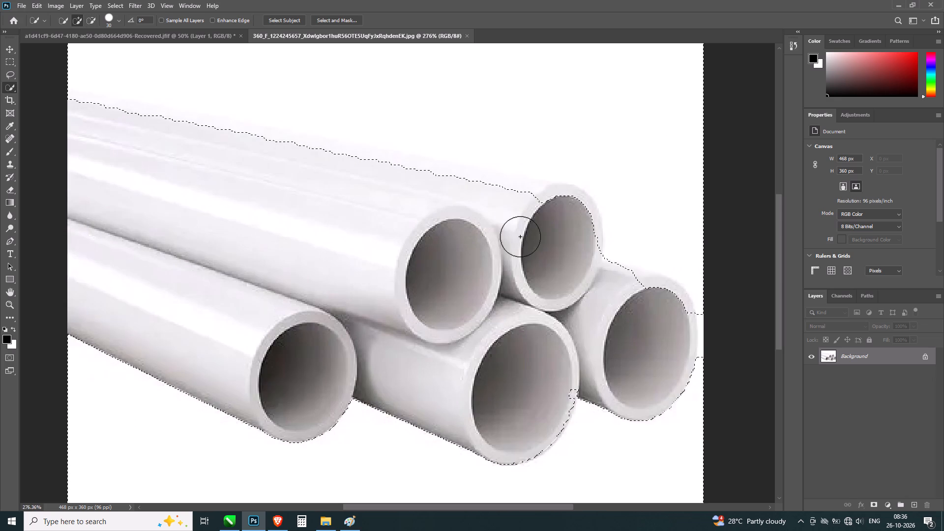
alt+click(553, 213)
alt+click(568, 209)
alt+click(580, 224)
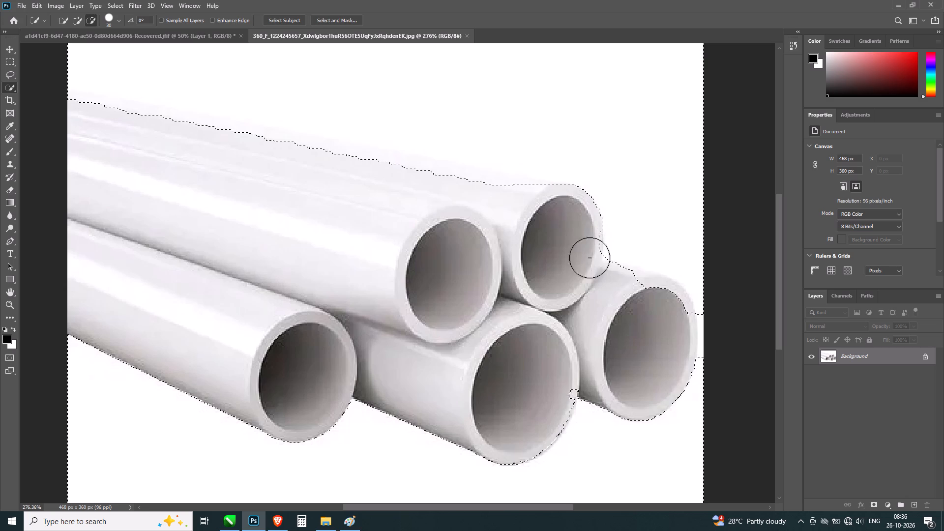
alt+click(656, 309)
alt+click(663, 301)
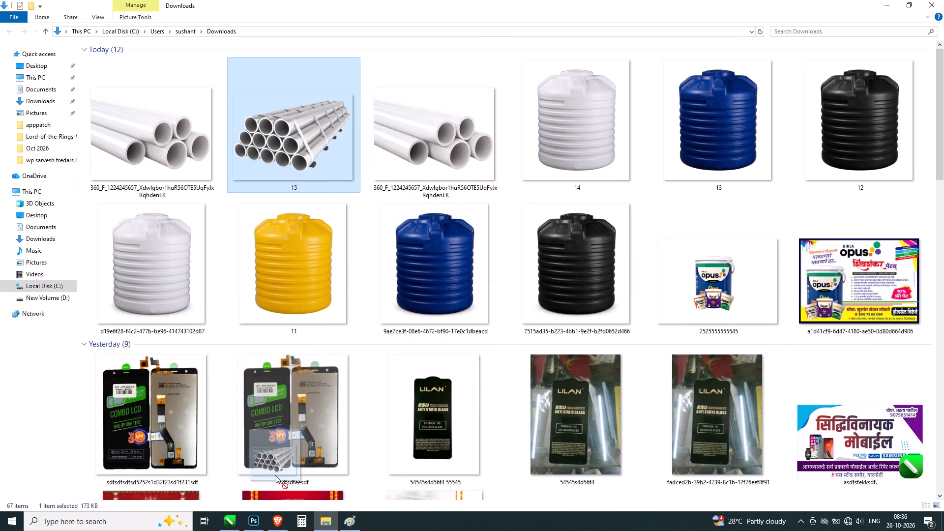
drag(275, 475, 470, 322)
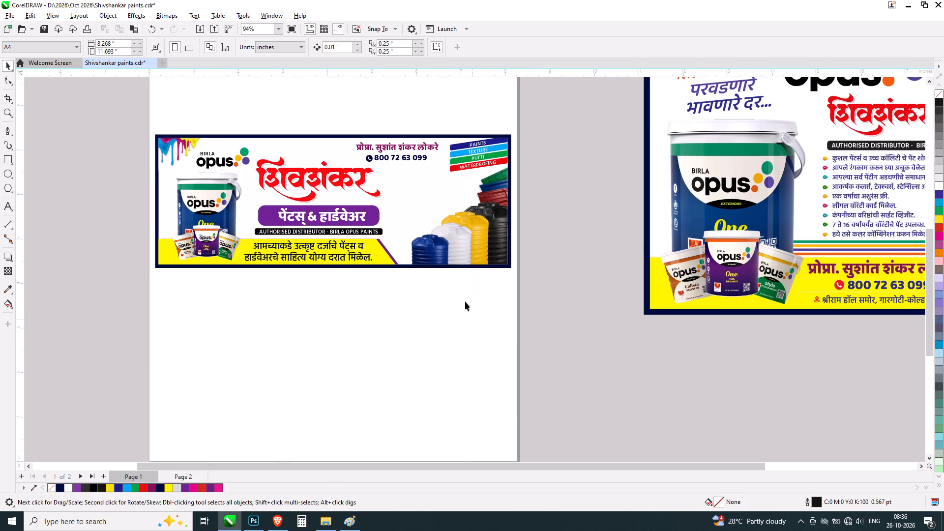
Scale the stacked-pipes picture to about 2.47 by 1.76 inches and place it over the banner's water tanks.
scroll(474, 245, down, 4)
drag(522, 293, 508, 253)
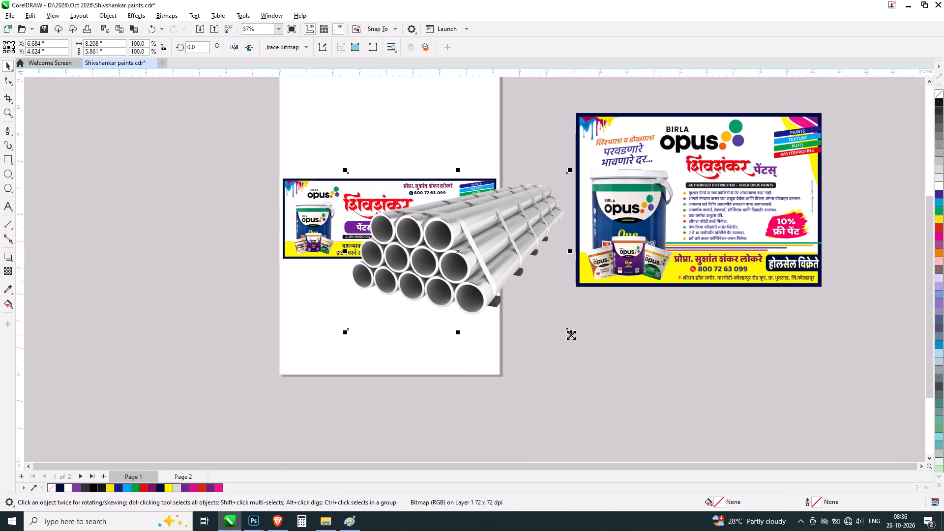
shift+drag(571, 335, 508, 280)
drag(462, 255, 458, 232)
scroll(470, 221, up, 9)
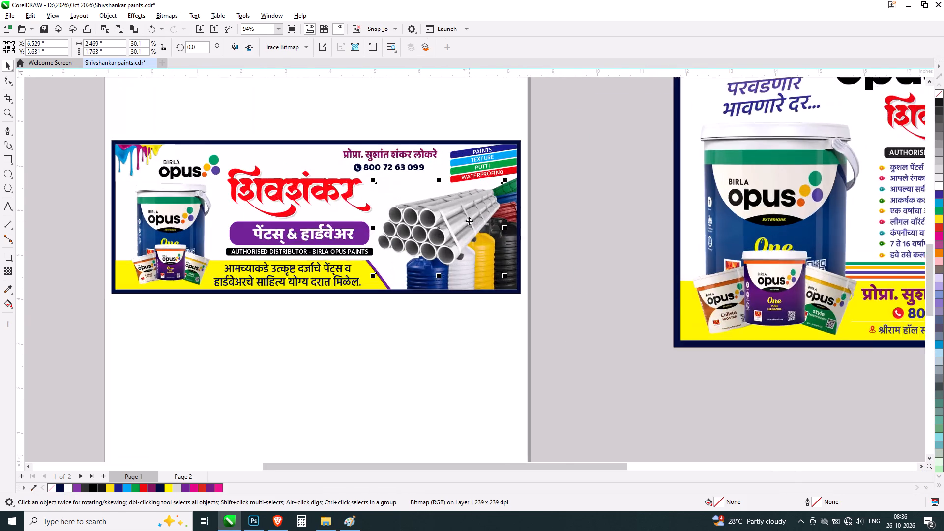
drag(463, 211, 472, 221)
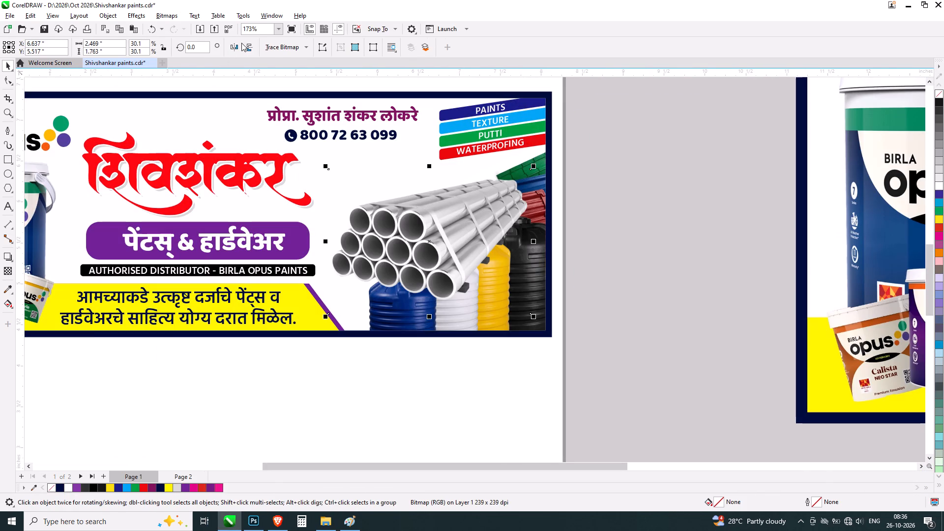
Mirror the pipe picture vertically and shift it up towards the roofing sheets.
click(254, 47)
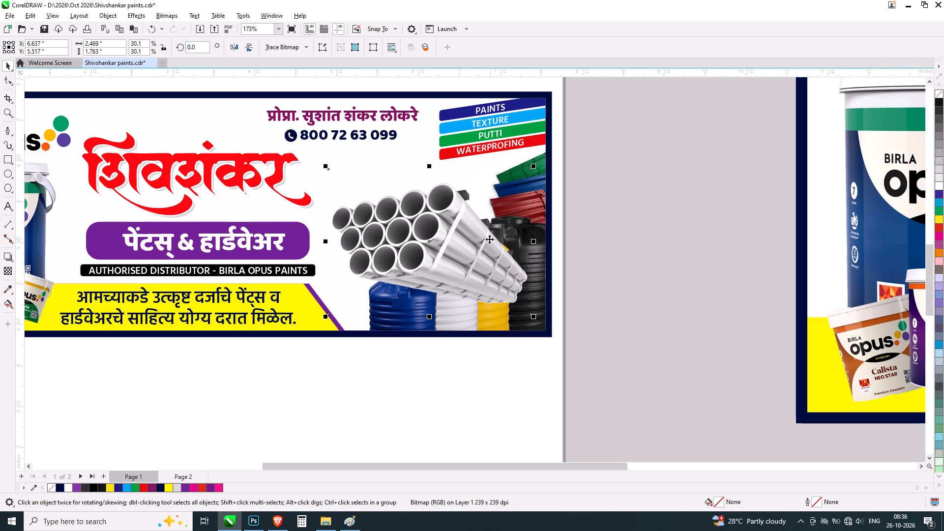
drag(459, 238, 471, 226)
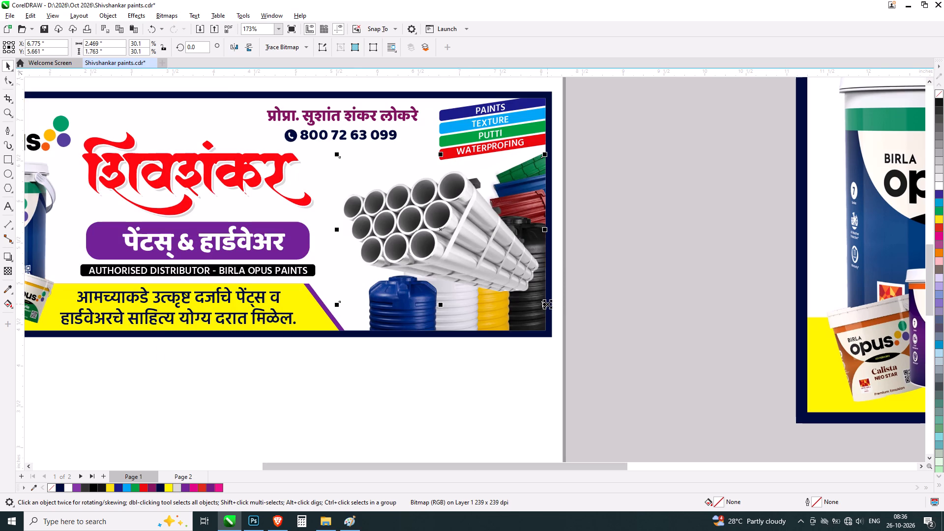
Place the pipe picture inside the banner's background rectangle as PowerClip contents.
key(f)
click(355, 170)
click(498, 294)
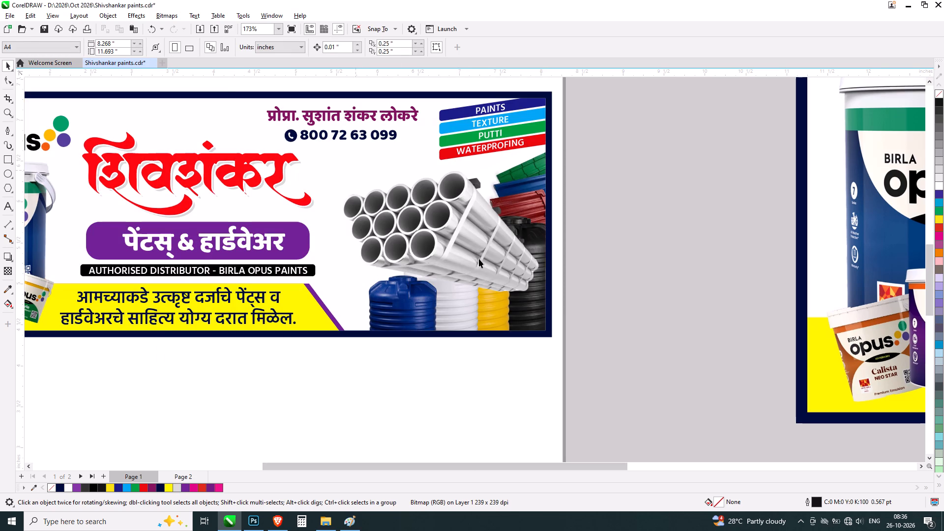
click(479, 259)
key(f)
click(227, 108)
Open the banner's PowerClip contents and order the pipe picture behind the water tanks, just above the roofing-sheet picture.
triple_click(430, 245)
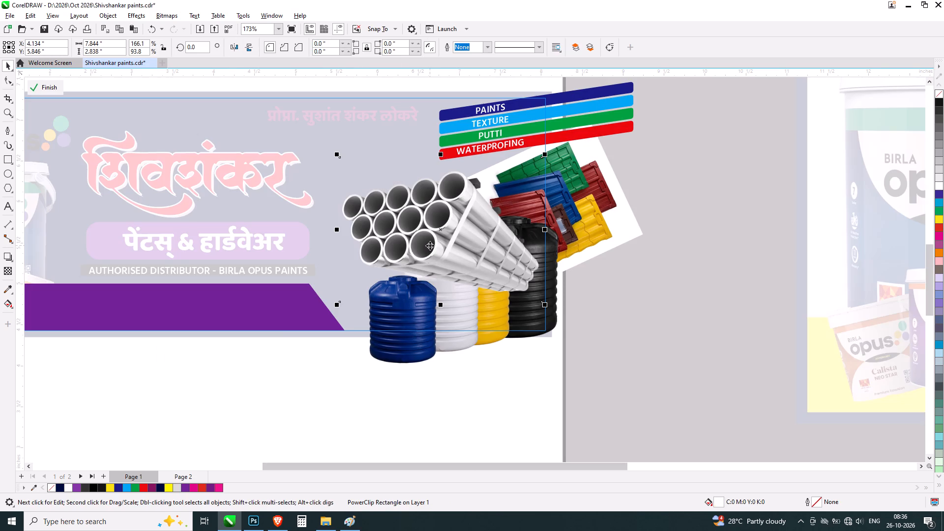
key(shift+Page_Down)
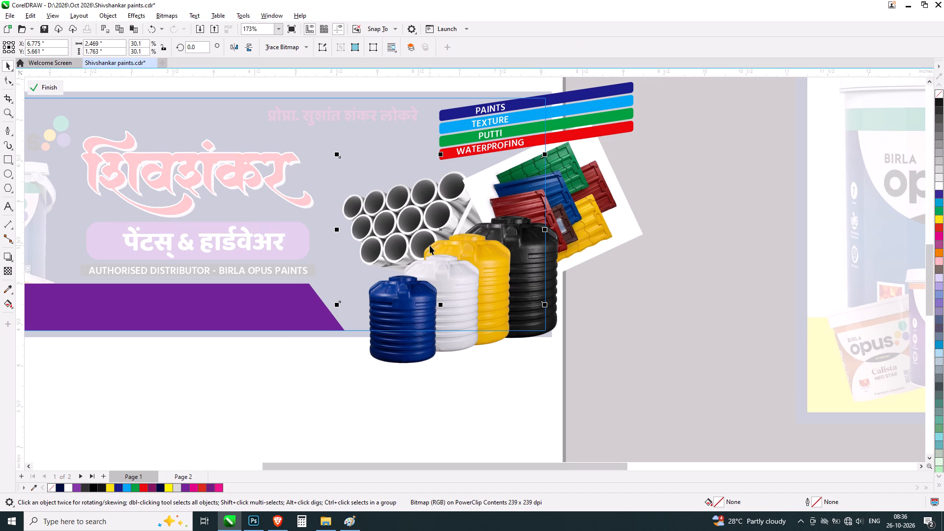
key(ctrl+Page_Up)
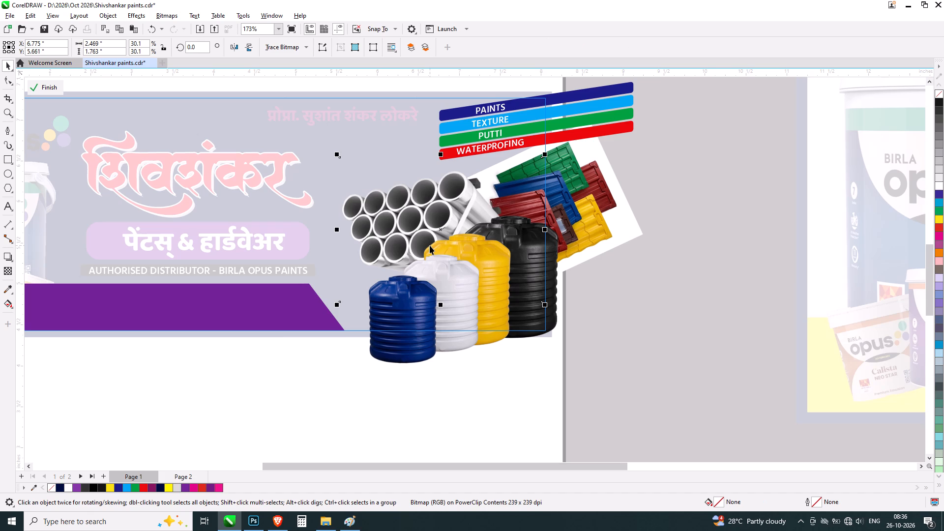
Move the roofing-sheet picture slightly upward and finish editing the PowerClip contents.
scroll(467, 185, up, 6)
click(585, 194)
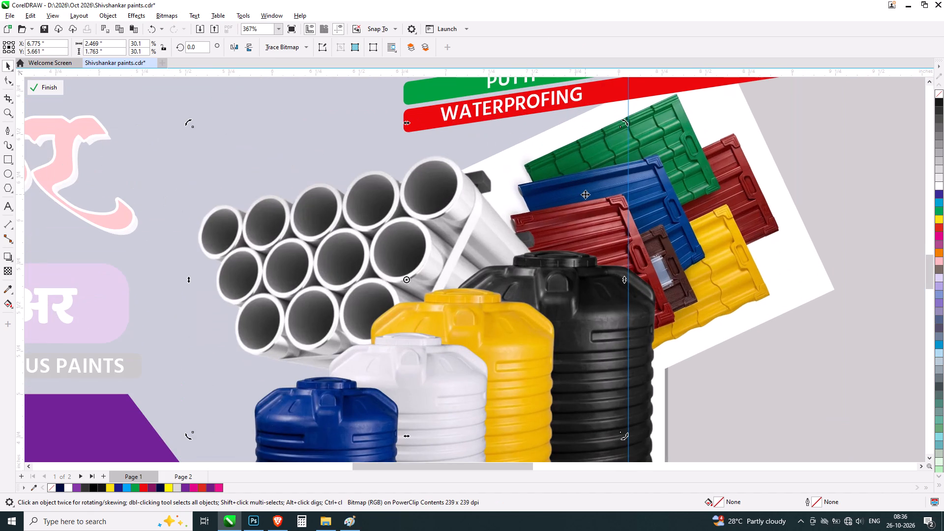
click(682, 187)
drag(726, 195, 724, 186)
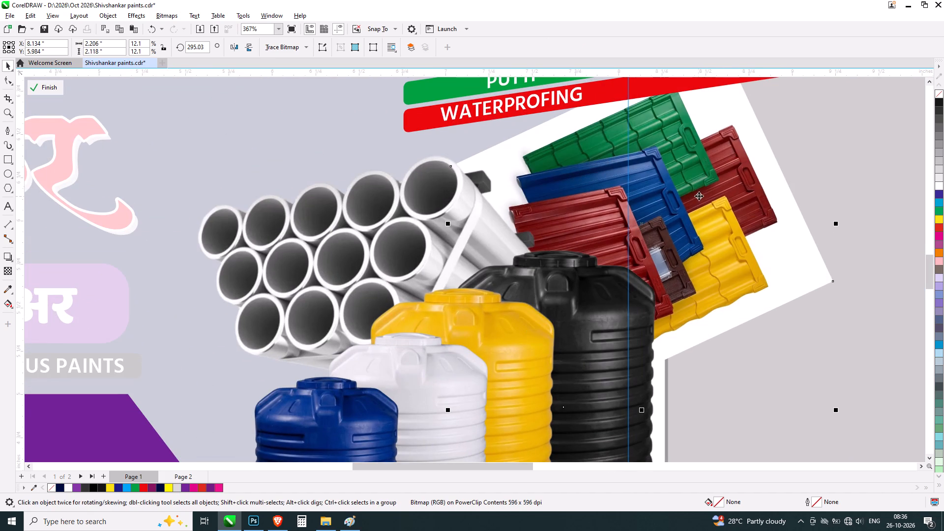
key(grave)
scroll(567, 181, down, 4)
scroll(626, 266, down, 5)
click(663, 274)
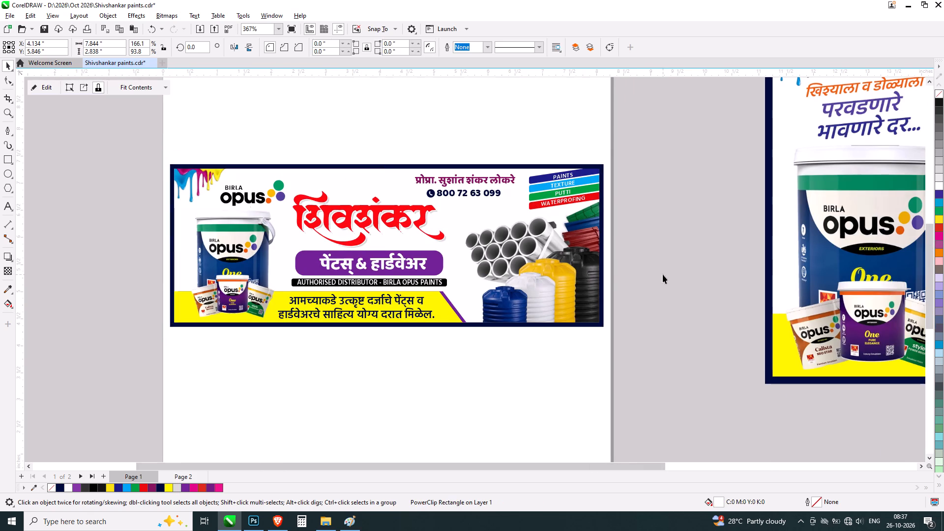
Reopen the PowerClip contents, move the pipe picture slightly away from the roofing sheets, and finish editing.
triple_click(502, 249)
drag(504, 243, 496, 242)
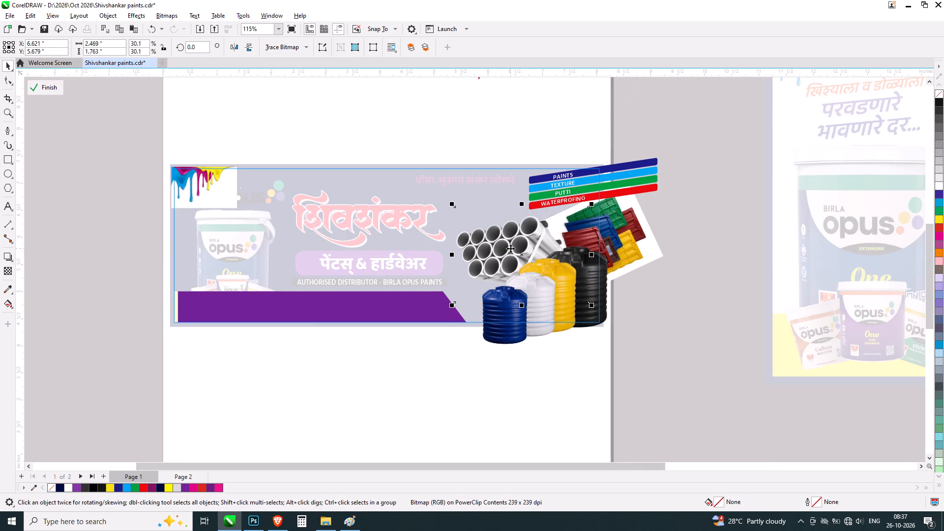
key(grave)
click(708, 216)
Reopen the banner's PowerClip contents and mirror the pipe picture vertically back to its original orientation.
scroll(535, 264, up, 4)
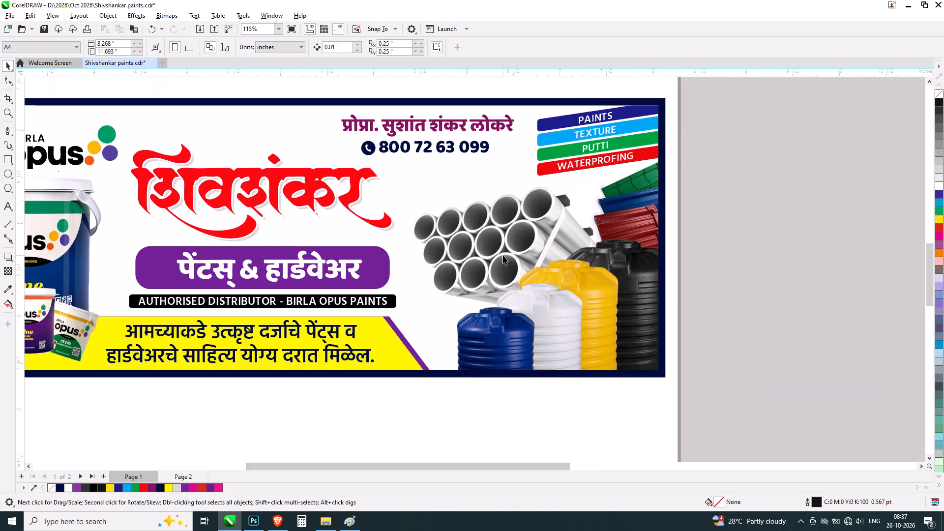
double_click(503, 255)
click(503, 255)
double_click(470, 244)
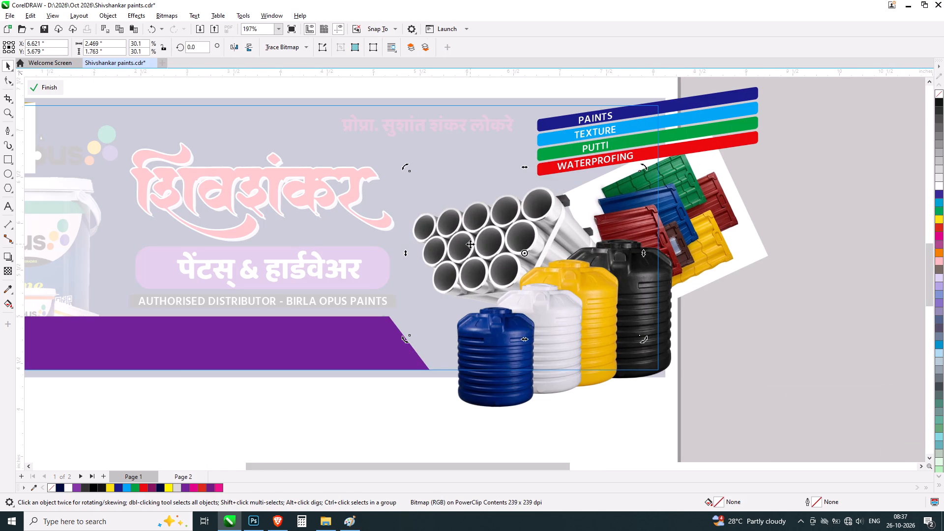
click(252, 44)
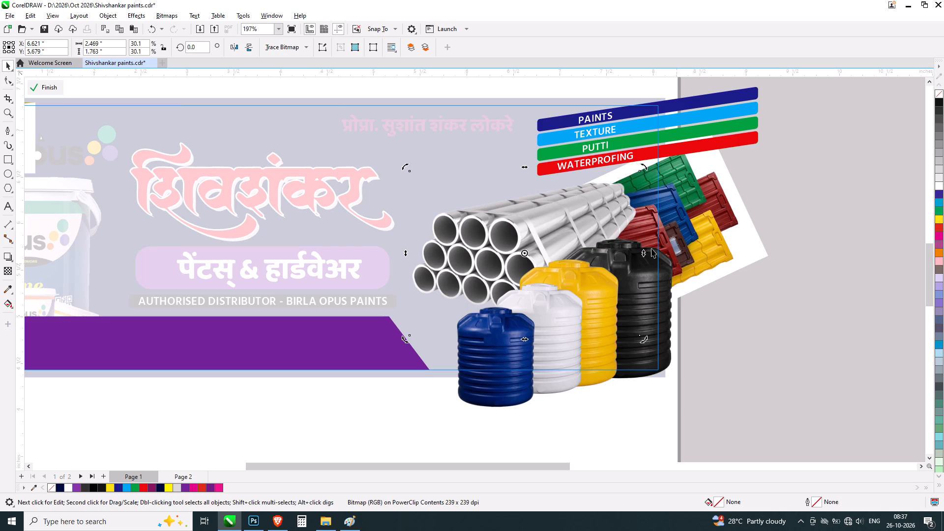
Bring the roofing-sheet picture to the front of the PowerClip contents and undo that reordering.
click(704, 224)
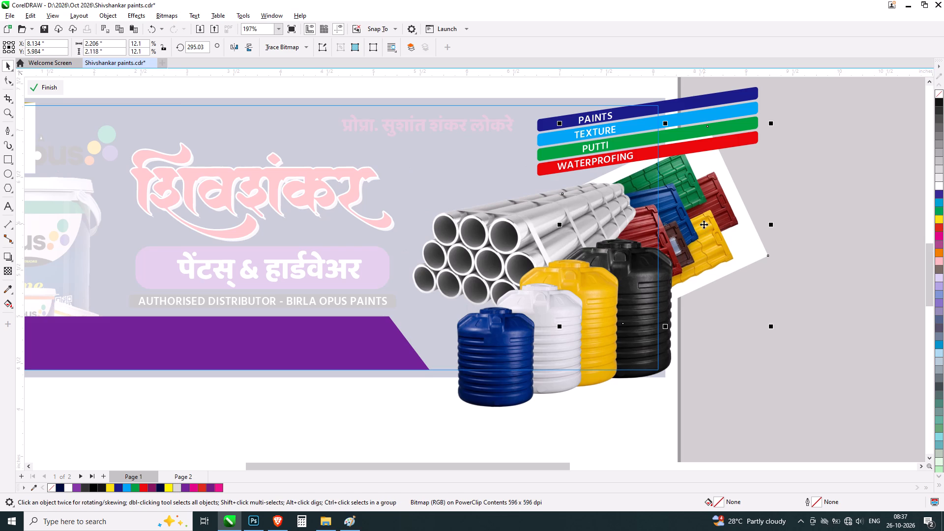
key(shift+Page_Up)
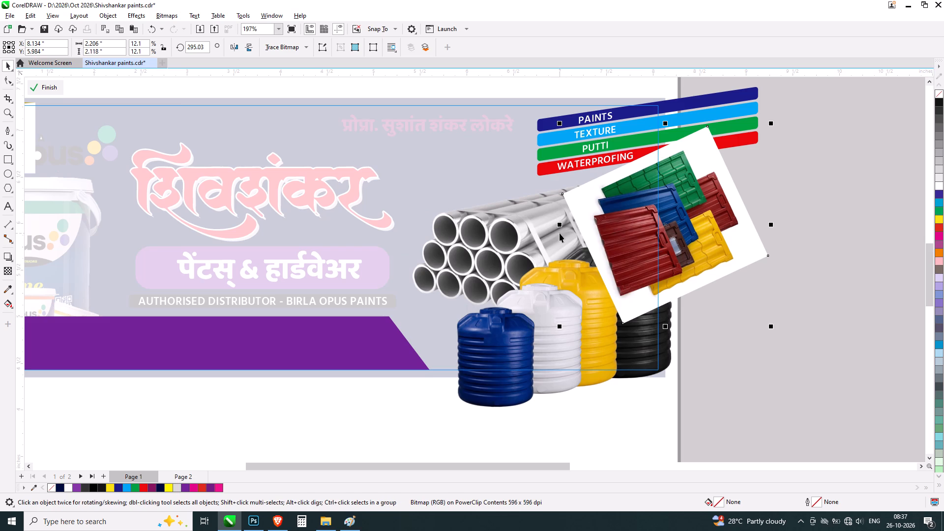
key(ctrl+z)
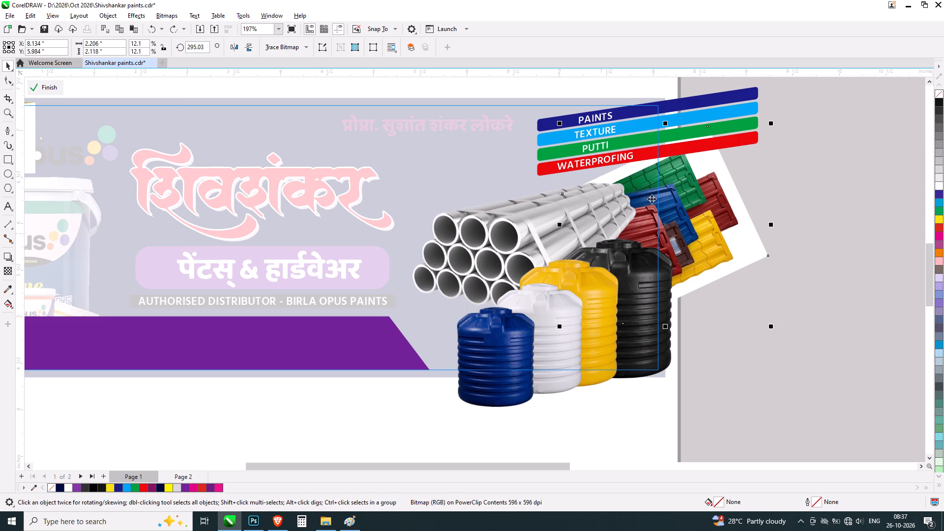
Rotate the pipe picture to about 342 degrees and reposition it behind the water tanks.
click(764, 181)
click(555, 225)
drag(534, 242, 530, 258)
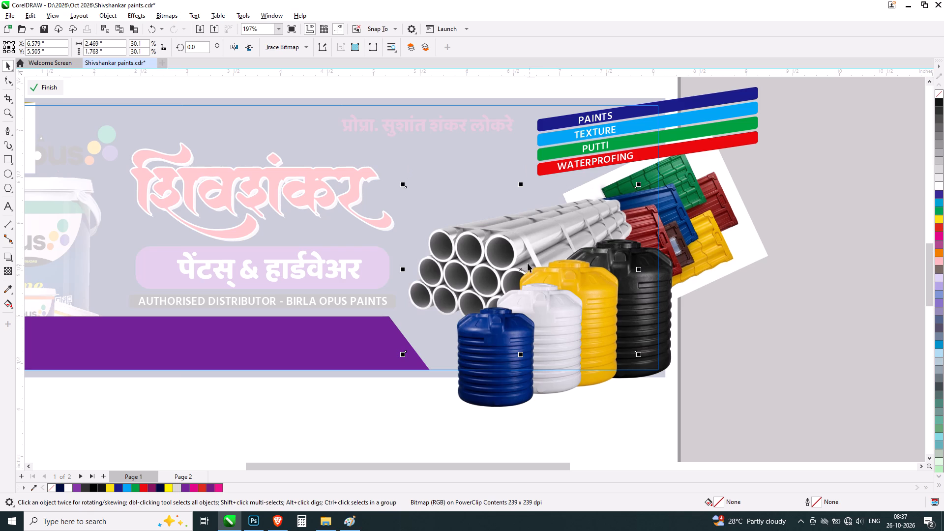
click(510, 238)
drag(642, 181, 654, 227)
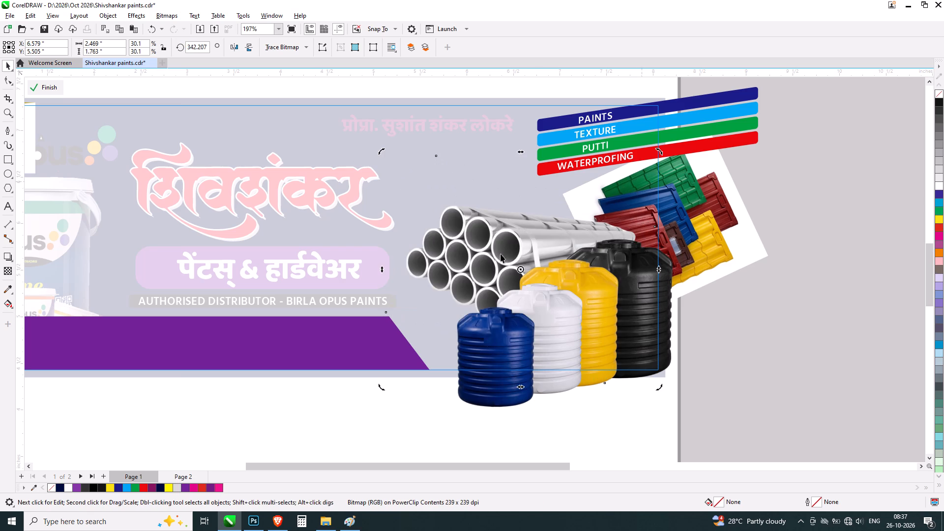
drag(491, 247, 499, 239)
drag(510, 234, 504, 229)
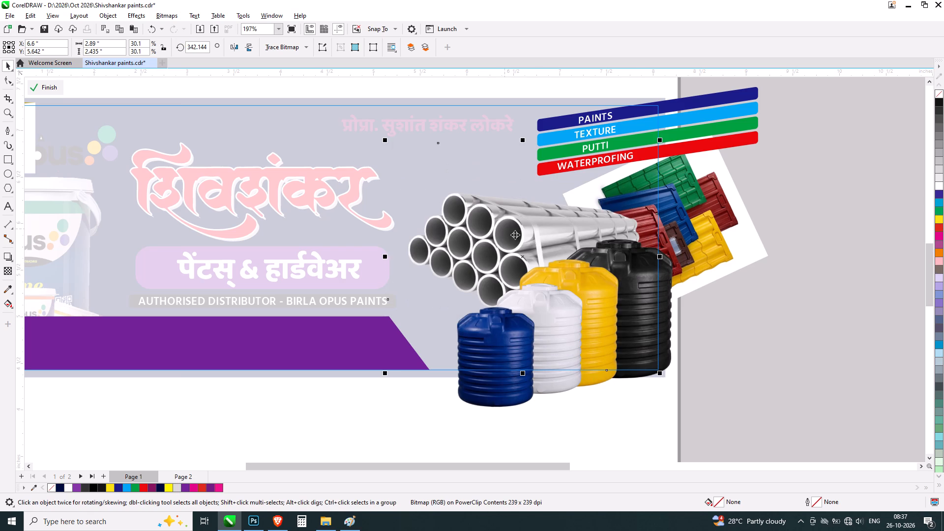
Bring the roofing-sheet picture to the front of the PowerClip contents.
click(682, 227)
click(745, 213)
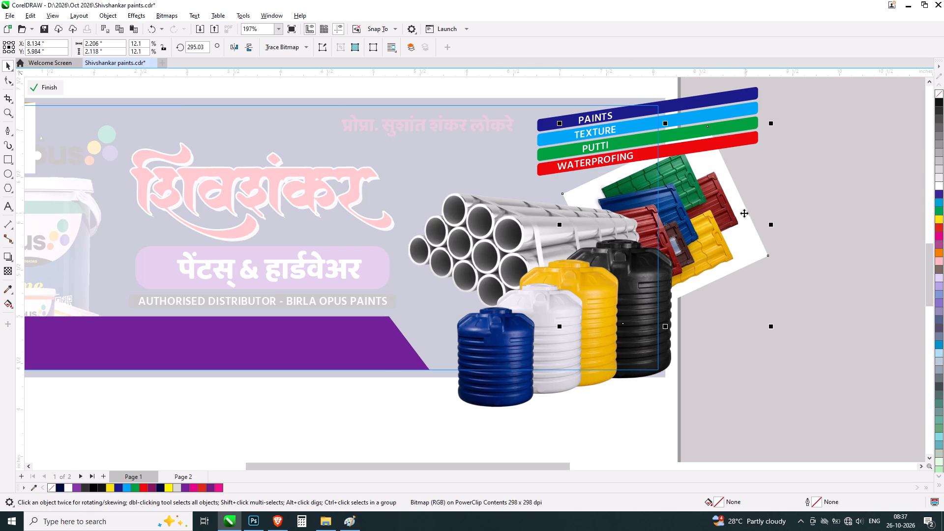
key(shift+Page_Up)
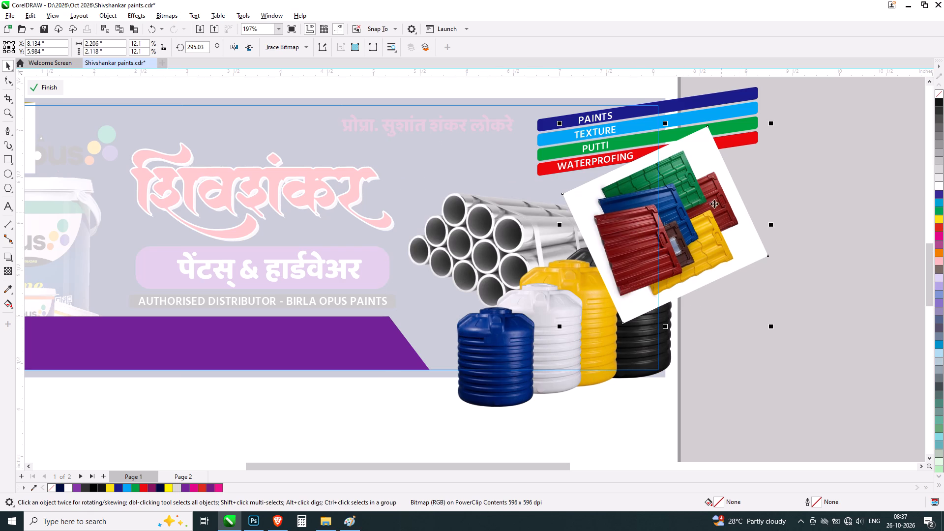
Reshape the roofing-sheet picture's outline to crop the white beside the front maroon sheet, adding a node at that sheet's lower corner.
scroll(628, 236, up, 5)
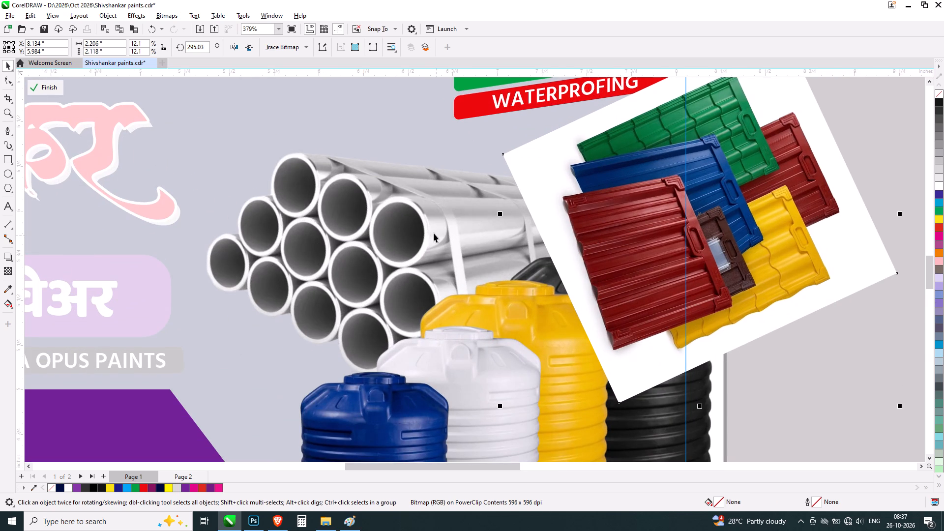
key(F10)
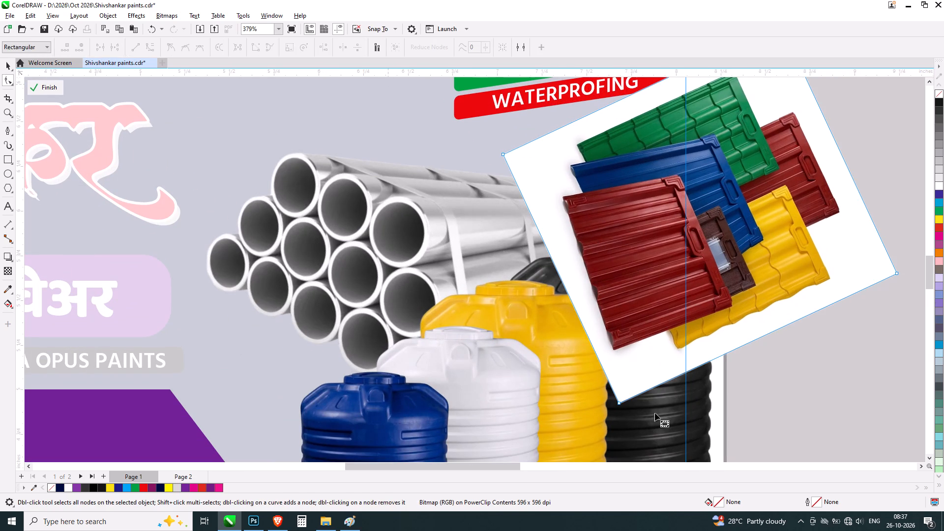
scroll(617, 371, up, 5)
double_click(586, 357)
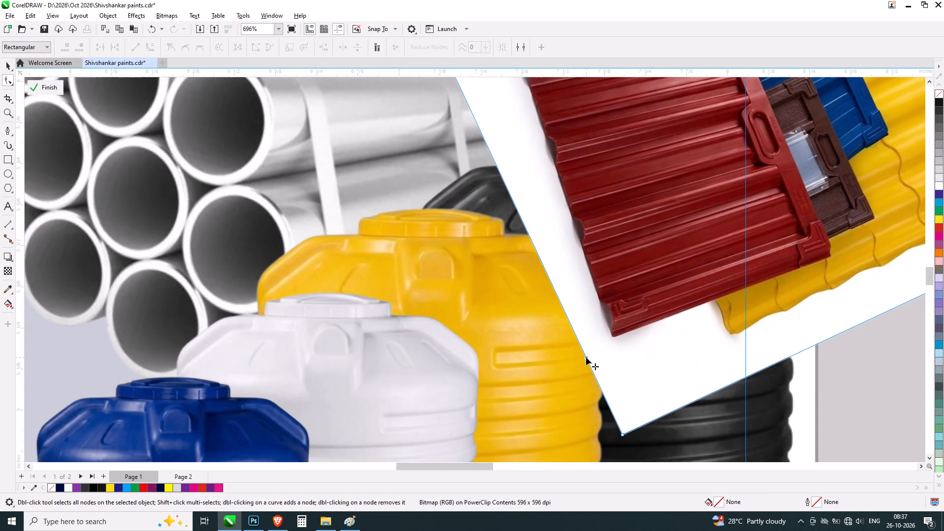
drag(586, 356, 613, 335)
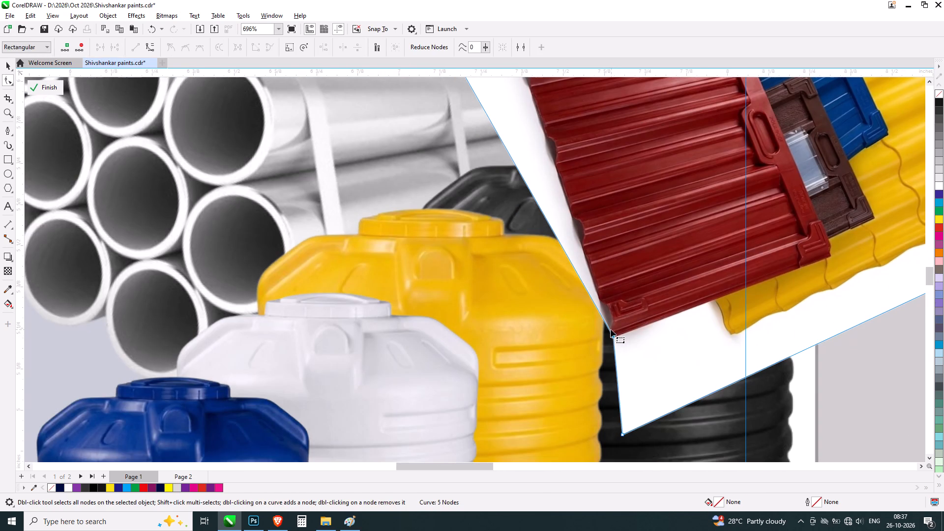
scroll(608, 322, up, 1)
scroll(584, 314, down, 5)
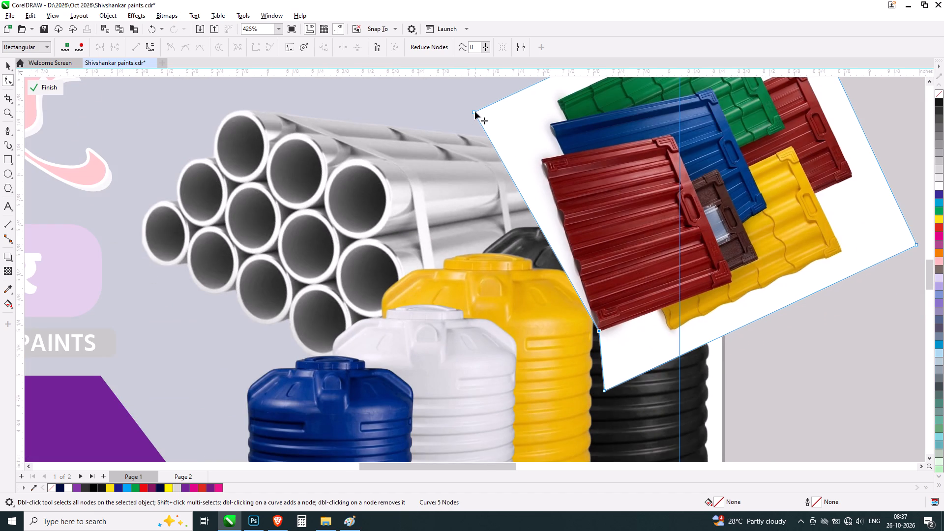
drag(475, 112, 546, 157)
Add an outline node beside the front maroon sheet's upper corner and adjust it to trim the remaining white there.
scroll(555, 147, up, 3)
triple_click(563, 147)
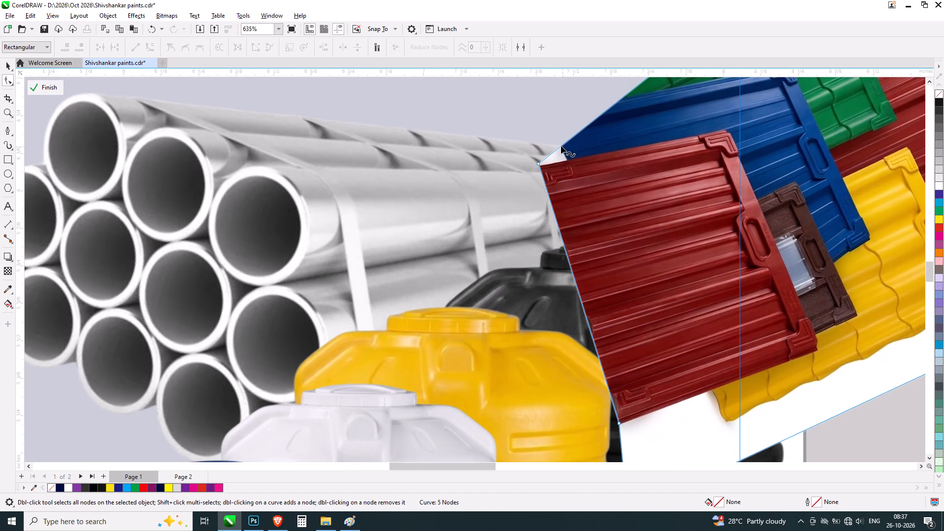
click(561, 146)
drag(560, 146, 567, 160)
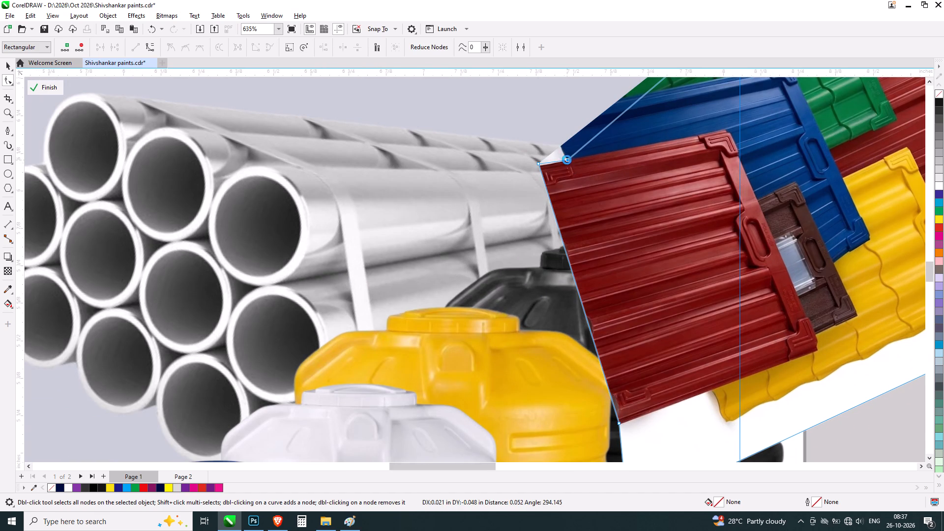
scroll(548, 163, up, 7)
drag(526, 164, 529, 170)
scroll(529, 170, down, 12)
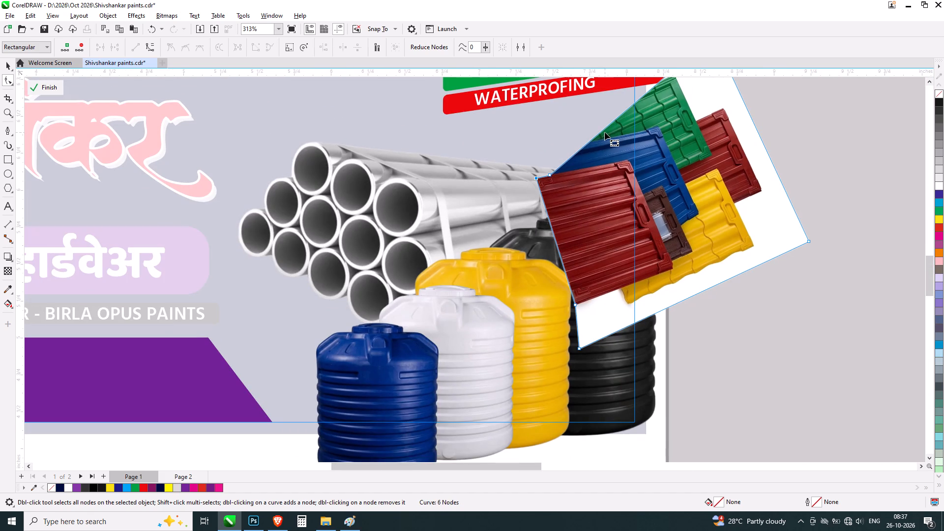
Add a node on the picture's slanted upper edge and pull it outward to uncover the cropped parts of the blue and green sheets.
double_click(602, 132)
double_click(602, 132)
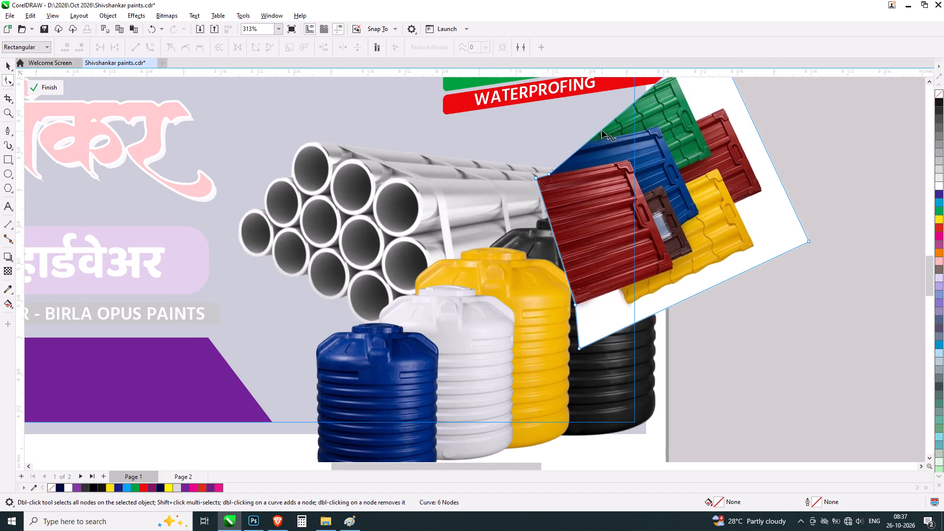
double_click(601, 130)
drag(601, 130, 519, 114)
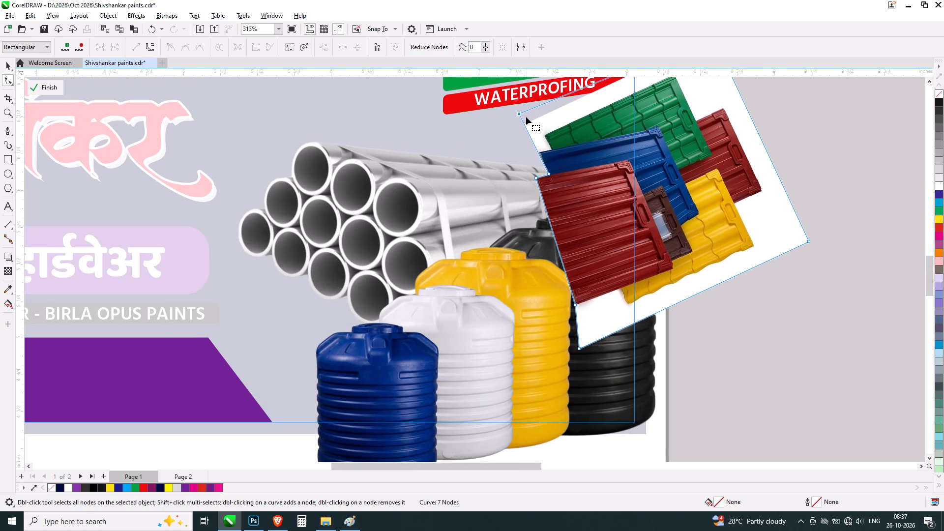
drag(521, 115, 536, 136)
Finish editing the PowerClip contents and deselect the banner.
key(space)
click(794, 207)
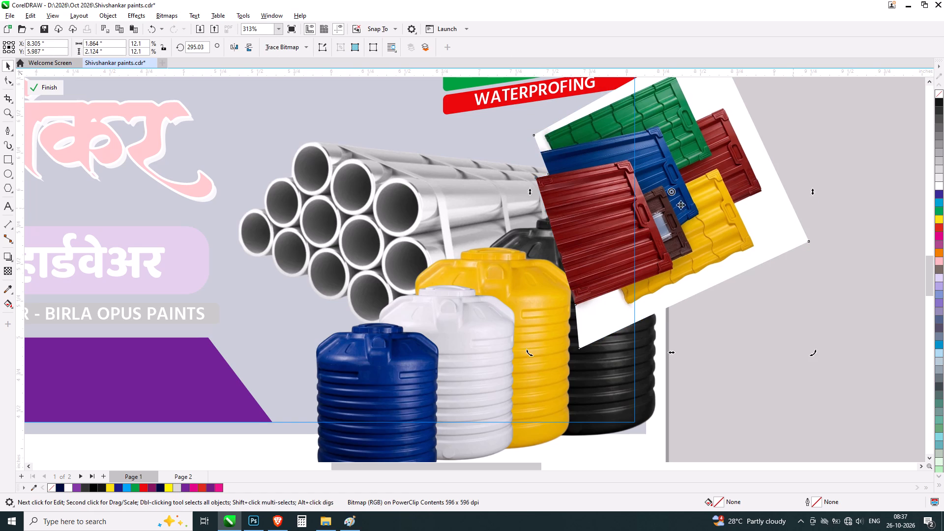
scroll(655, 200, down, 6)
key(grave)
click(763, 188)
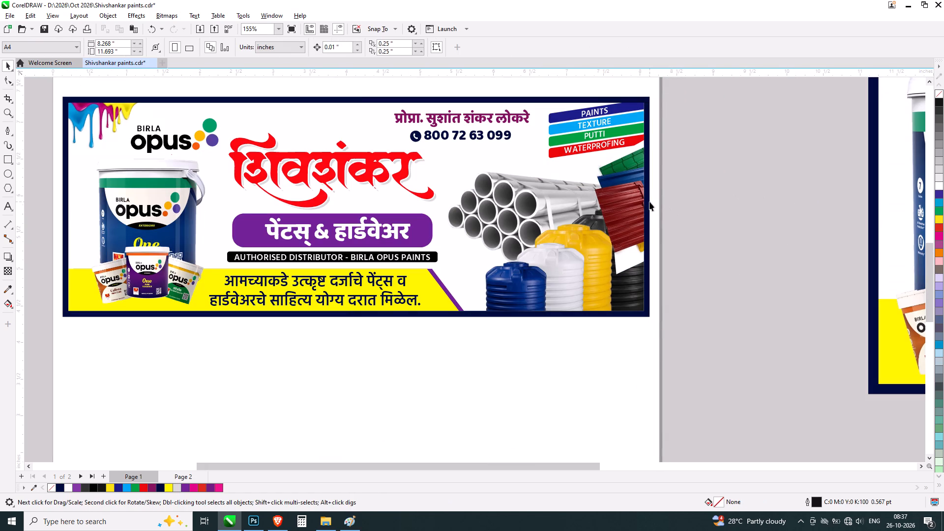
click(707, 198)
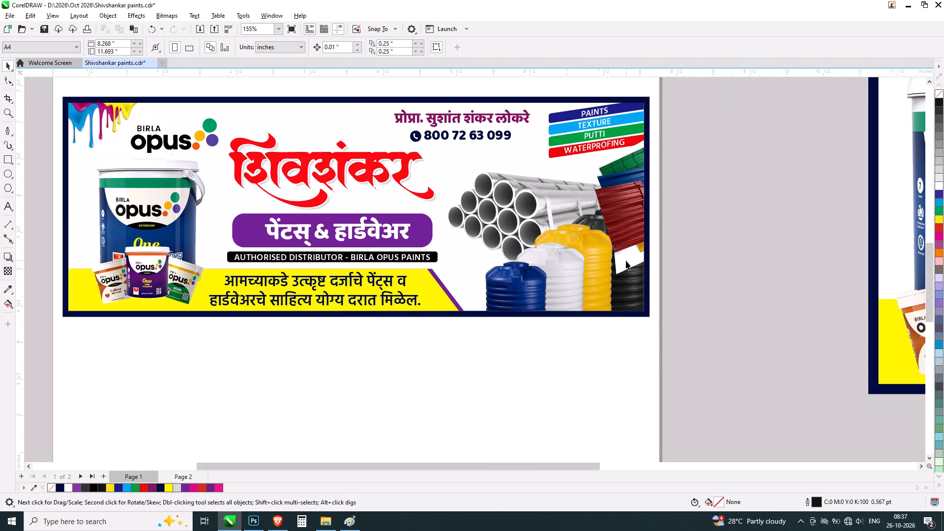
Reopen the banner's PowerClip contents, bring the black and blue water tanks to the front, and finish editing.
double_click(626, 261)
click(631, 284)
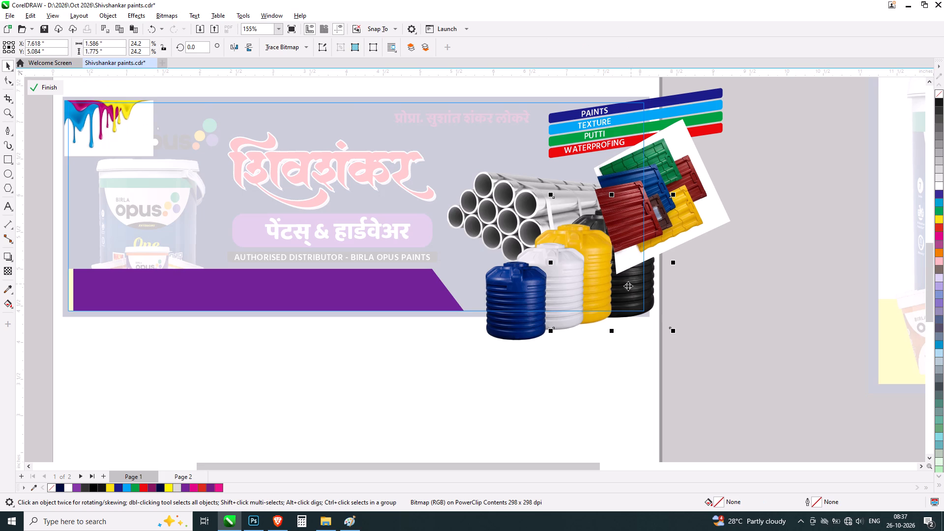
shift+click(596, 281)
shift+click(572, 297)
shift+click(506, 316)
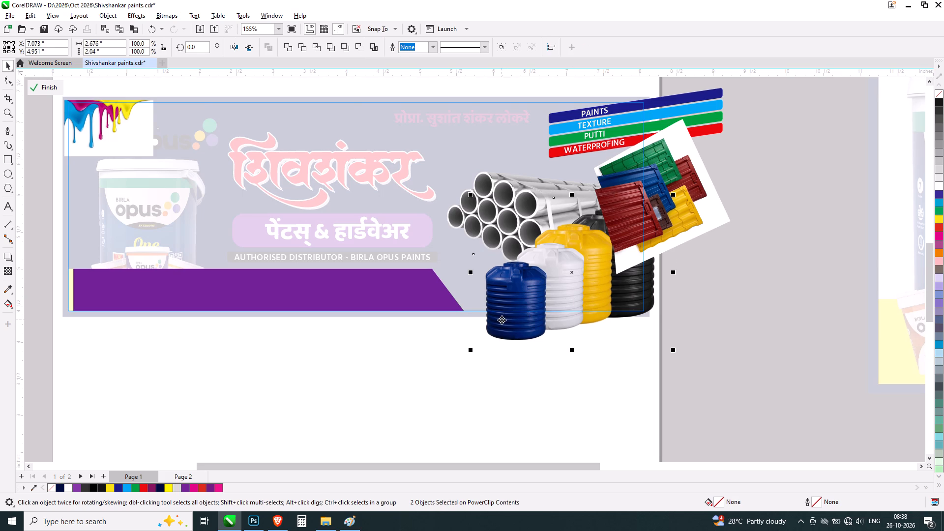
key(shift+Page_Up)
key(grave)
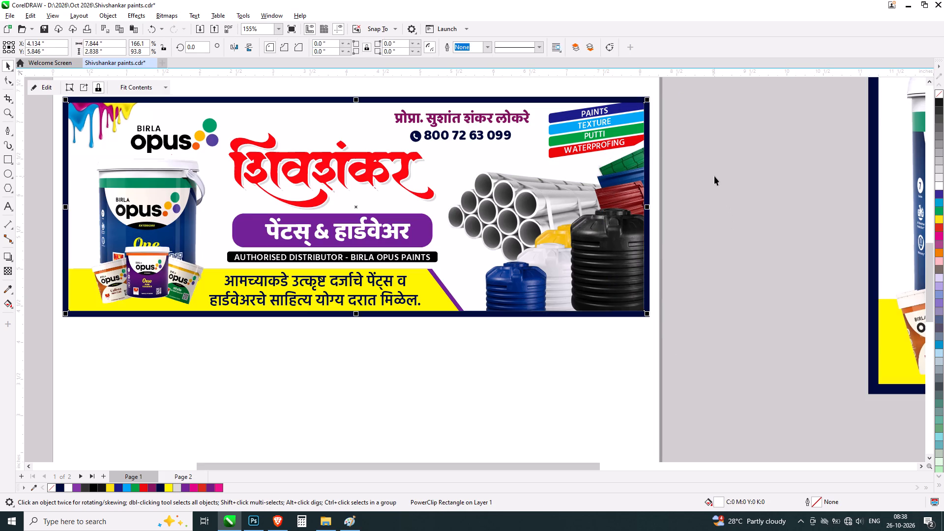
click(714, 176)
Reopen the banner's PowerClip contents for editing.
scroll(532, 188, up, 3)
double_click(520, 211)
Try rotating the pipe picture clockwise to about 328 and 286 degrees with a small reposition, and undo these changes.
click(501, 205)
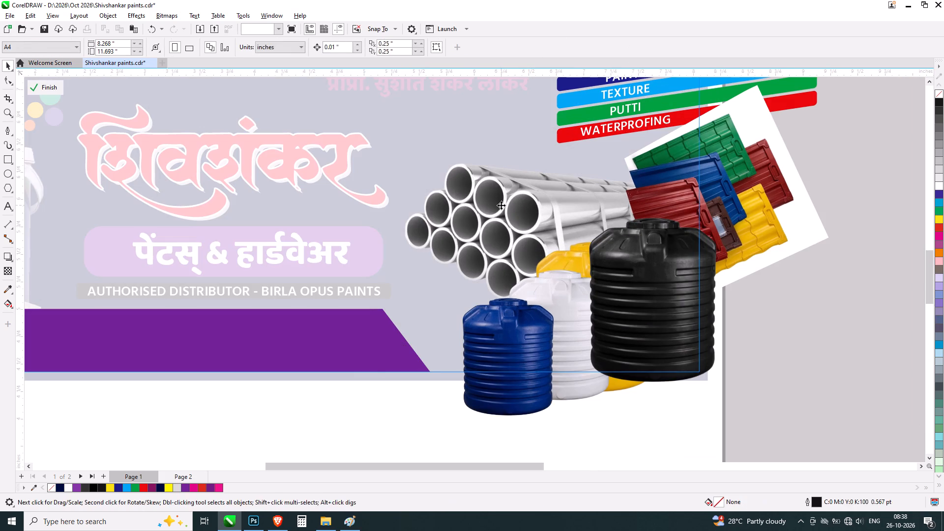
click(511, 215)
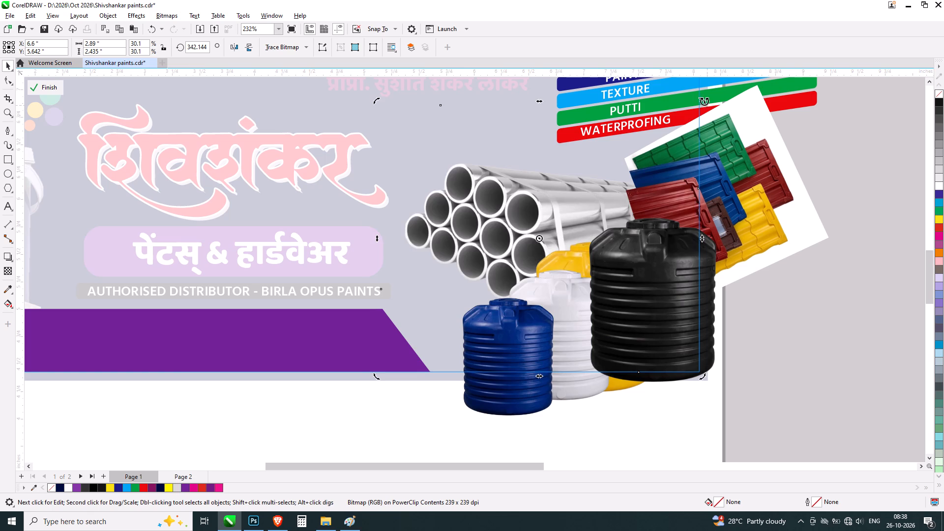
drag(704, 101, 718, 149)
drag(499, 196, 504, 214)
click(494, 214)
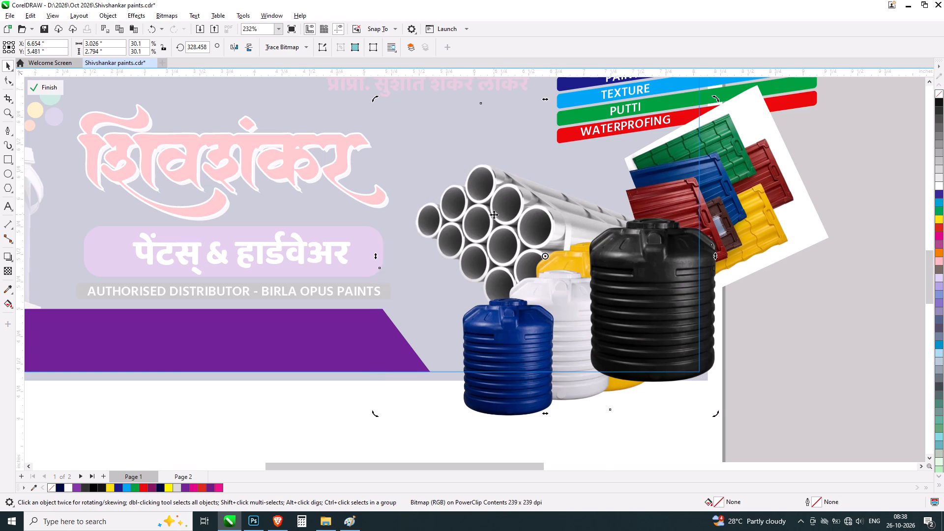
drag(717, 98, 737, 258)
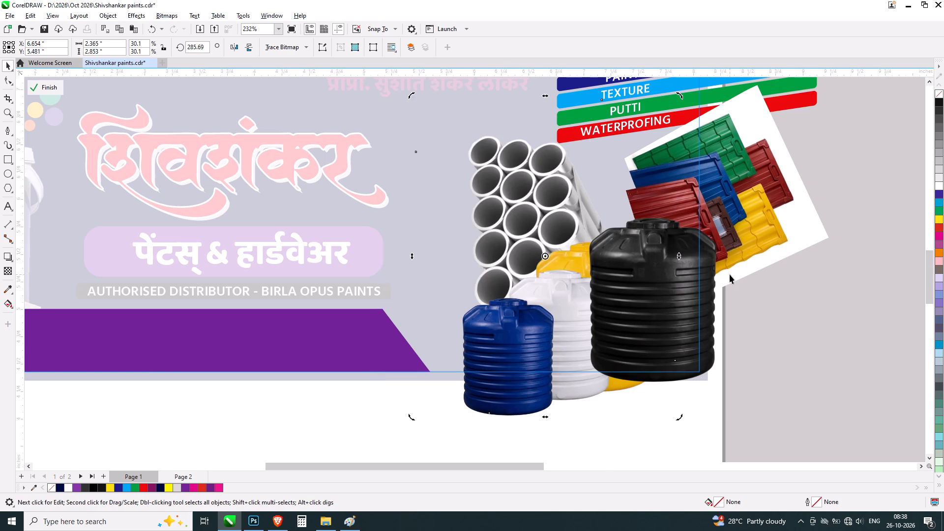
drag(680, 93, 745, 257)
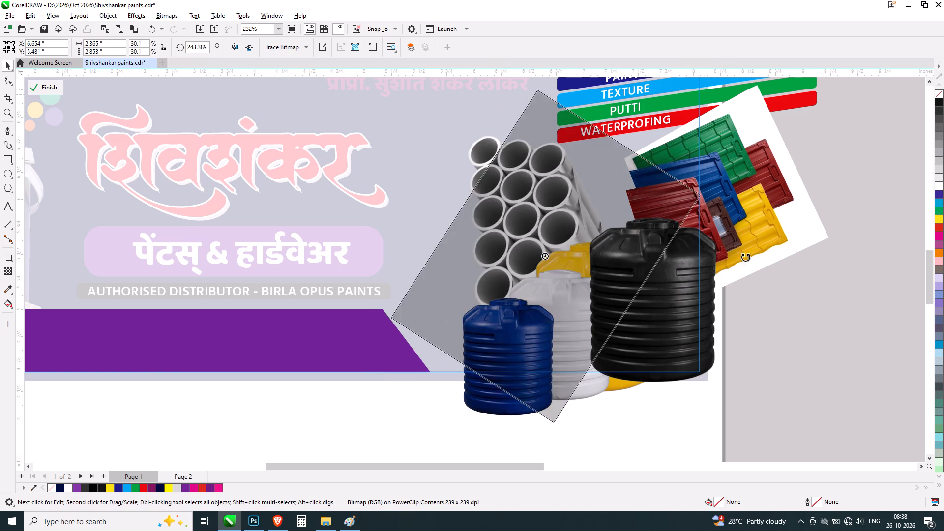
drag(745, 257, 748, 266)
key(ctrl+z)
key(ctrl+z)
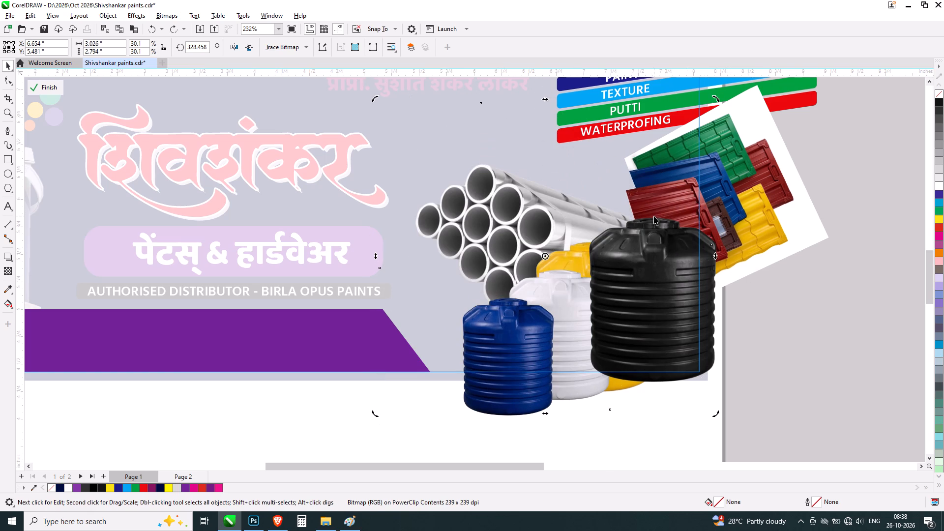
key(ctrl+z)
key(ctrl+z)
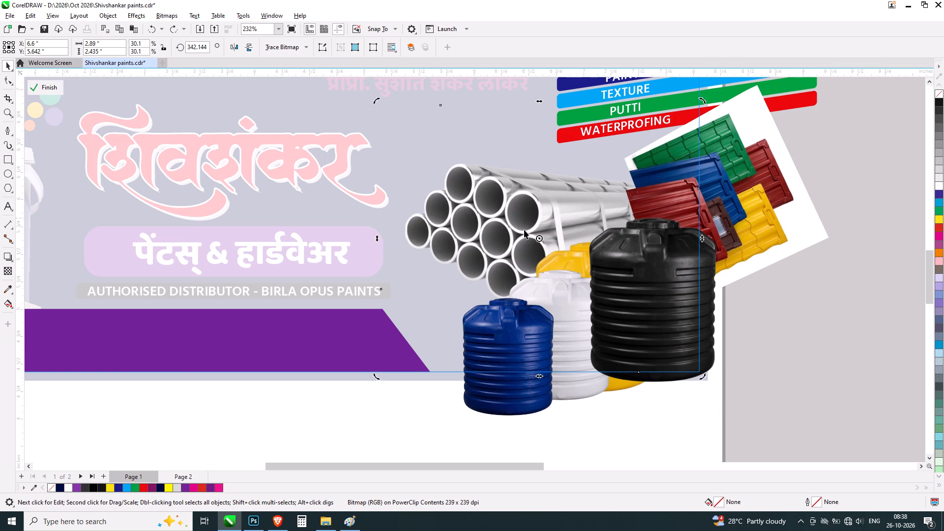
Rotate the pipe picture to about 12 degrees so the pipes slant upward toward the roofing sheets.
drag(704, 376, 765, 280)
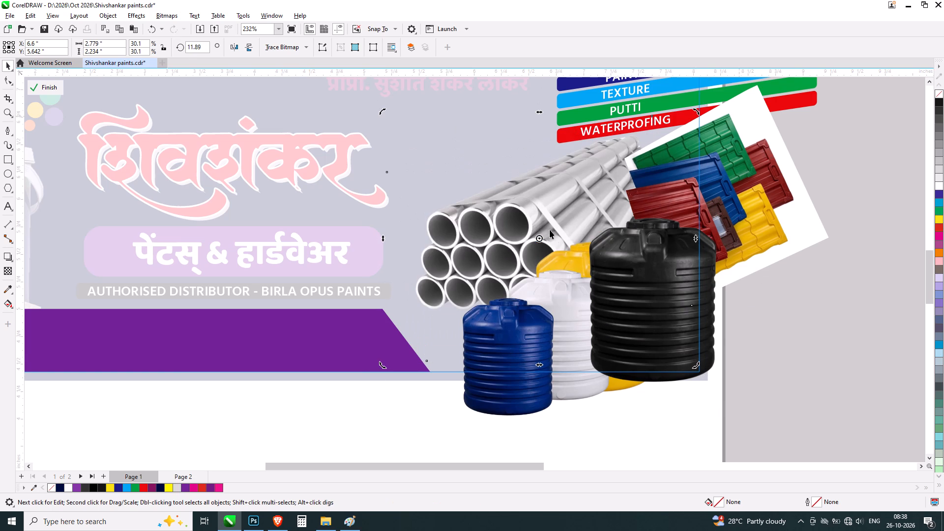
click(503, 228)
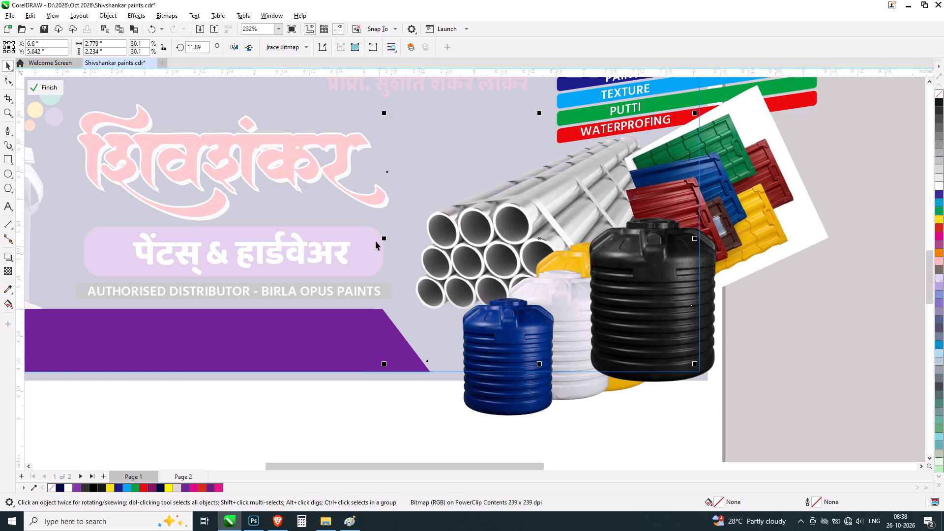
click(453, 238)
Skew the pipe picture vertically and horizontally to level the pipes and make their open ends rounder.
drag(381, 238, 392, 170)
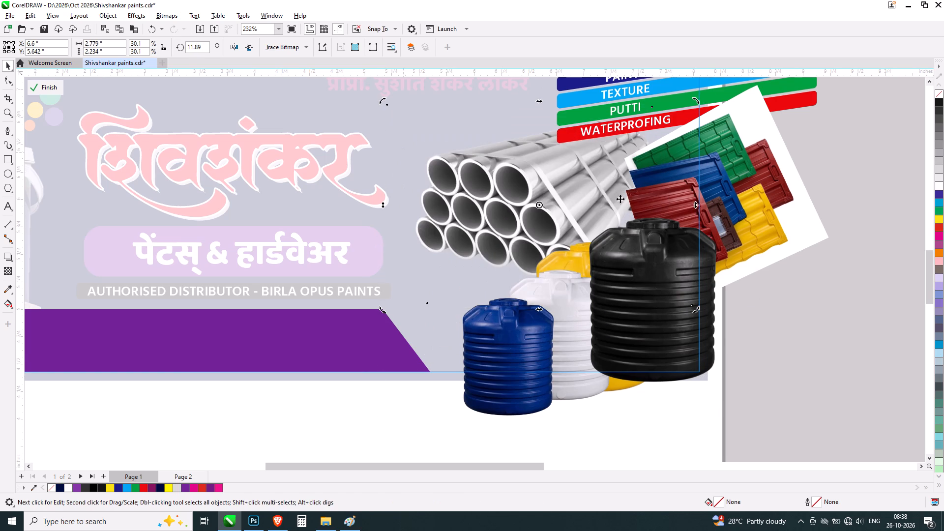
drag(696, 206, 693, 265)
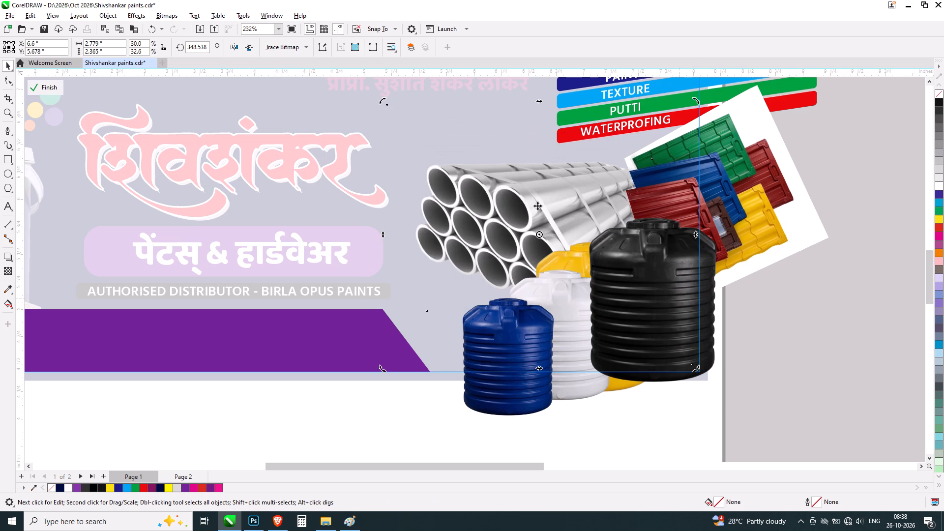
drag(537, 102, 584, 114)
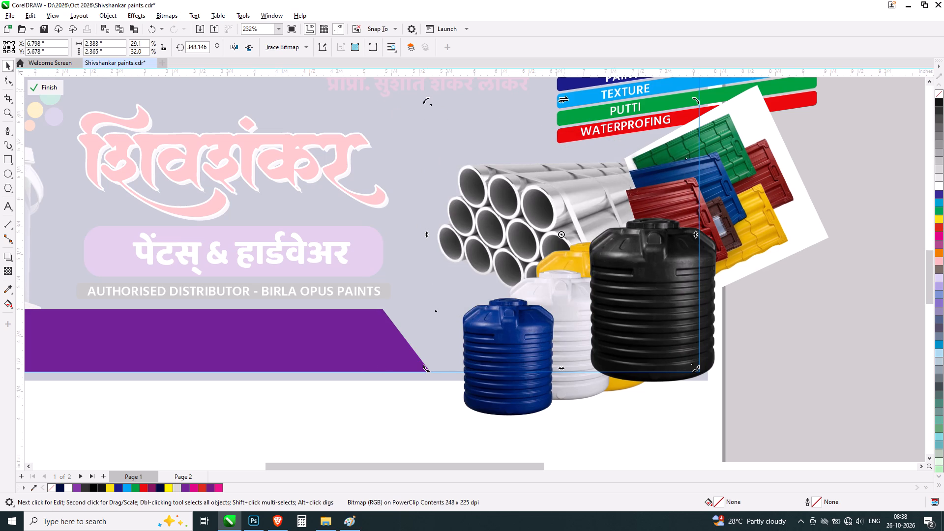
drag(561, 101, 619, 120)
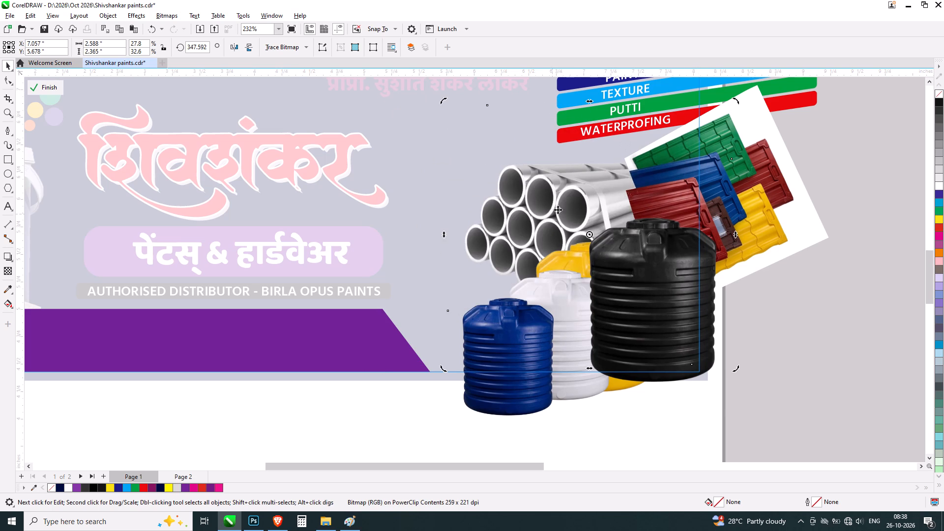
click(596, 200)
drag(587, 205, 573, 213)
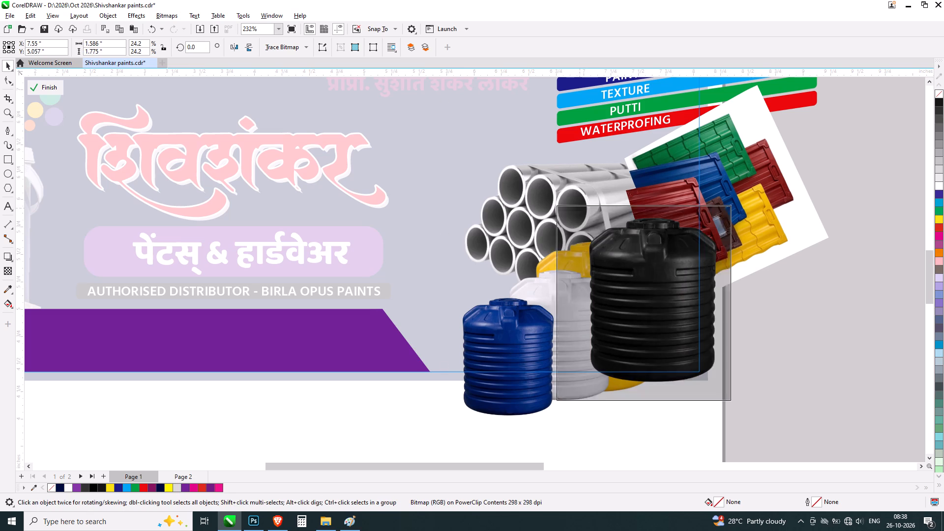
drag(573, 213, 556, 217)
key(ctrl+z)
Move the pipe picture out from behind the tanks and skew it vertically to about 356 degrees so the pipes rise toward the roofing sheets.
ctrl+click(512, 183)
drag(547, 189, 507, 196)
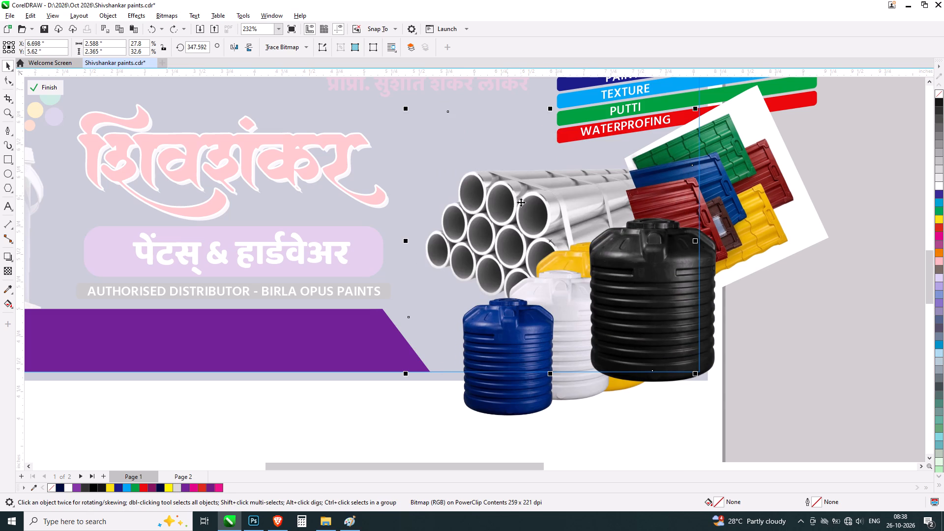
click(523, 200)
drag(402, 242, 403, 255)
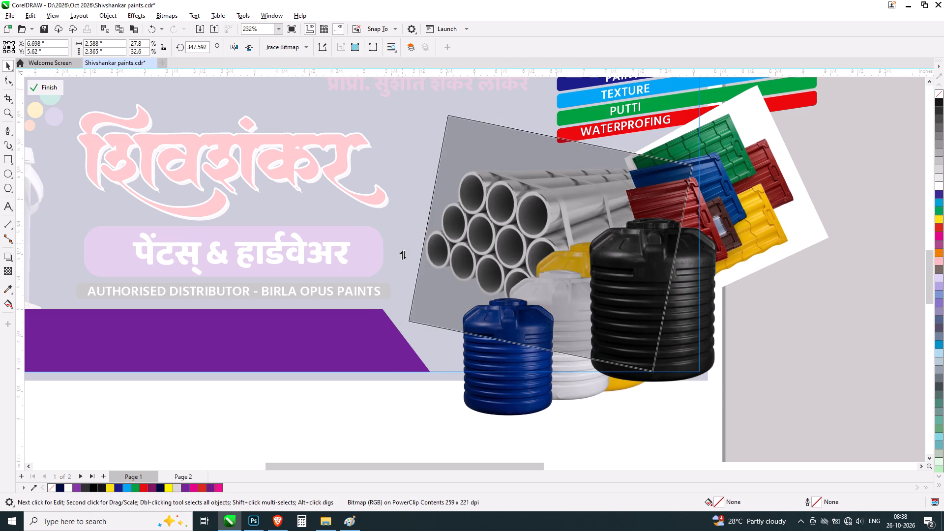
drag(403, 255, 404, 259)
drag(697, 250, 698, 222)
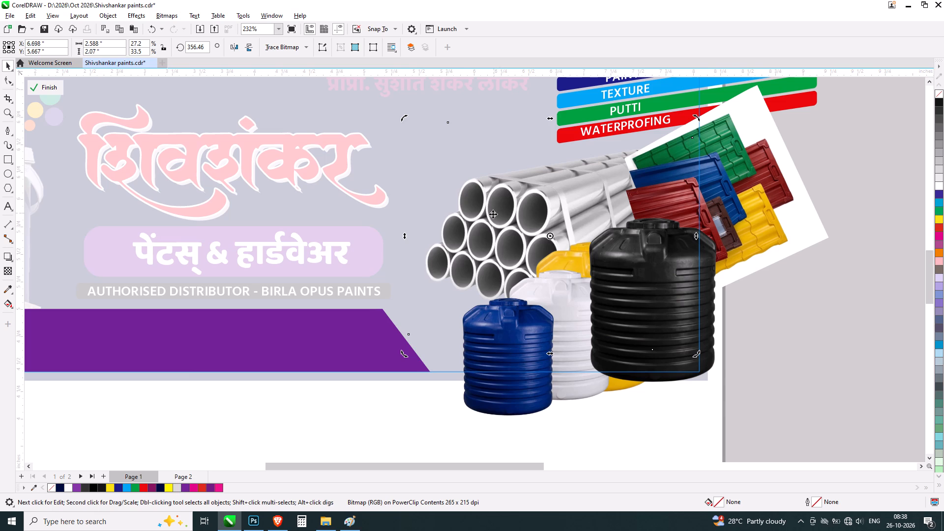
drag(495, 209, 496, 205)
Finish editing the PowerClip contents, deselect the banner, and view the whole layout.
key(grave)
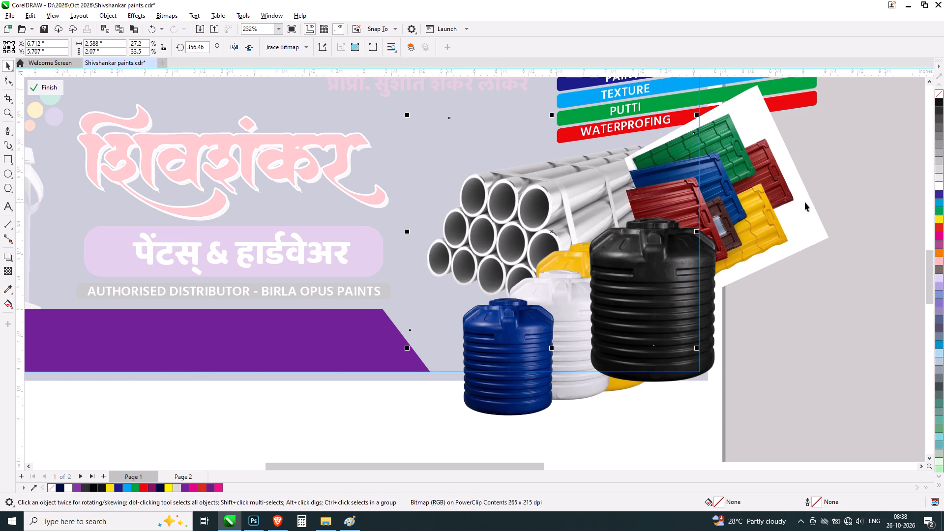
click(834, 171)
scroll(725, 231, down, 9)
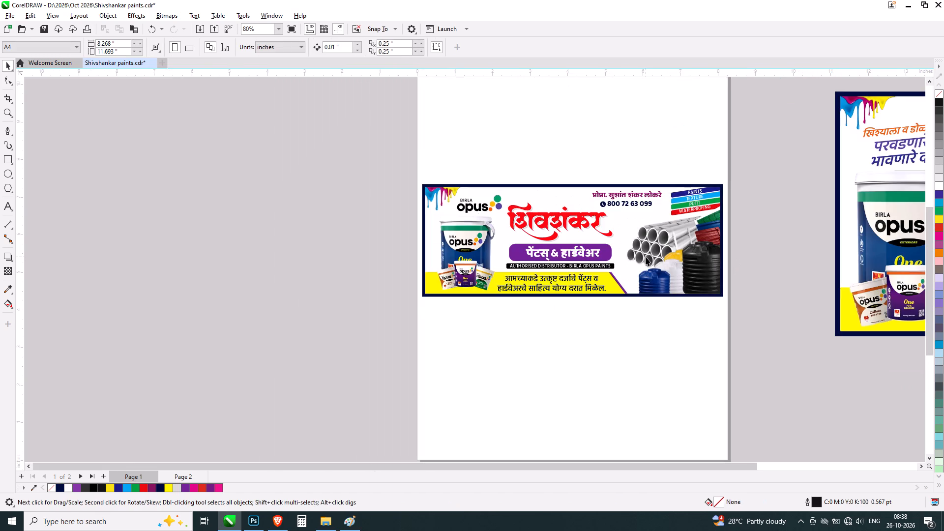
Reopen the banner's PowerClip contents and shift the pipe picture slightly down toward the black water tank.
scroll(646, 257, up, 4)
click(698, 229)
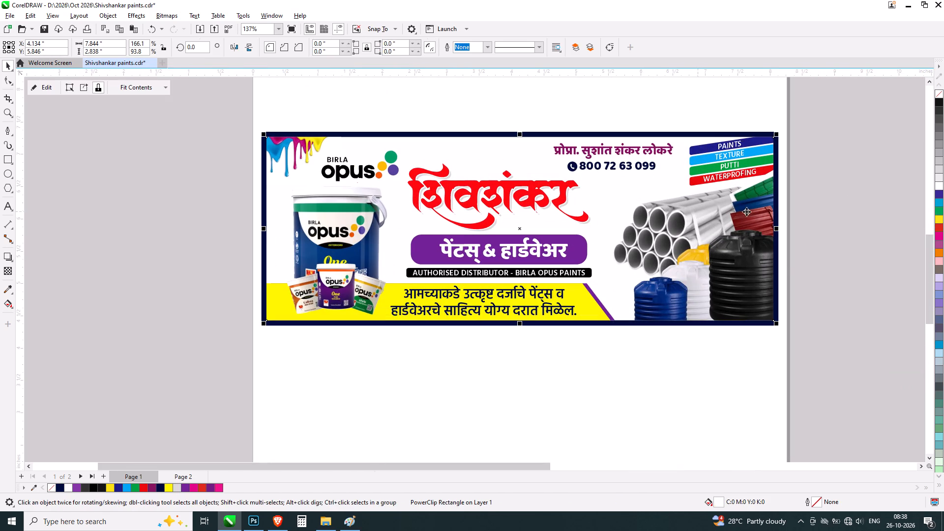
double_click(695, 227)
click(654, 232)
drag(643, 230, 651, 236)
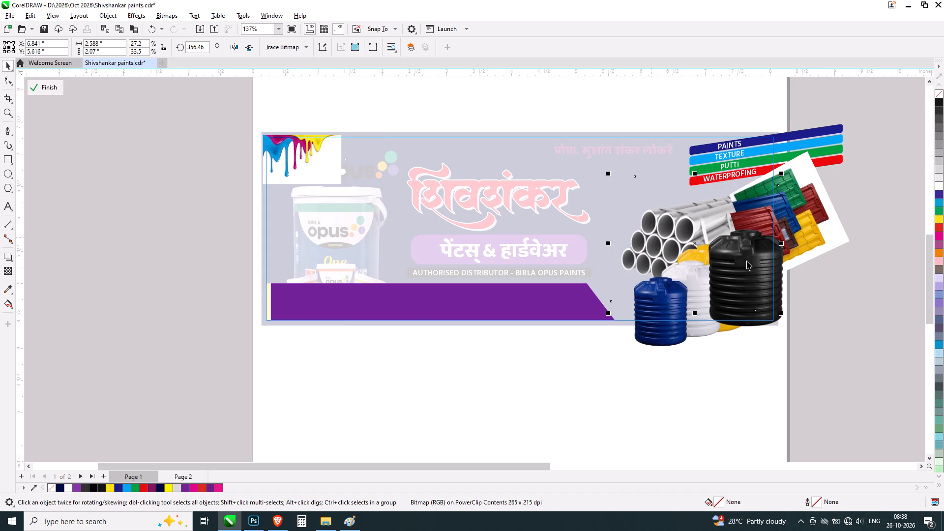
key(grave)
click(837, 281)
Switch to the Brave browser and open a new tab.
click(286, 519)
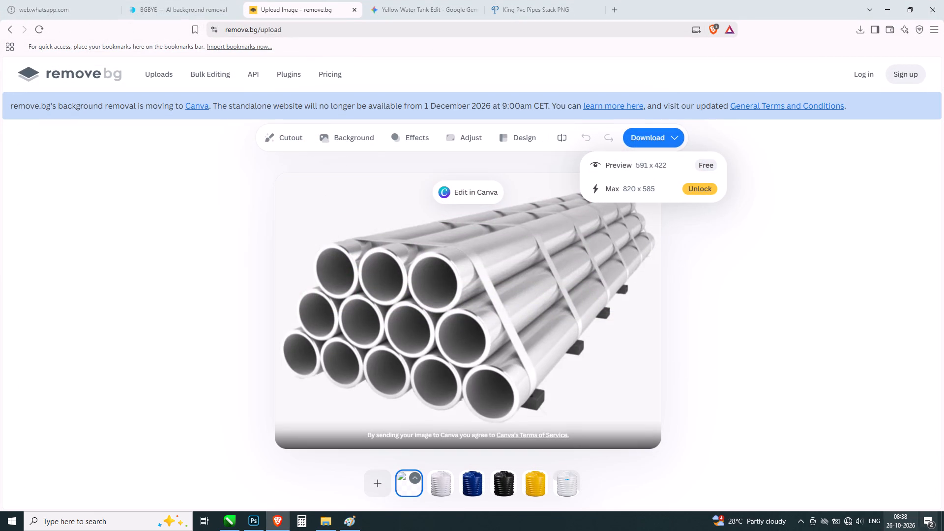
click(847, 521)
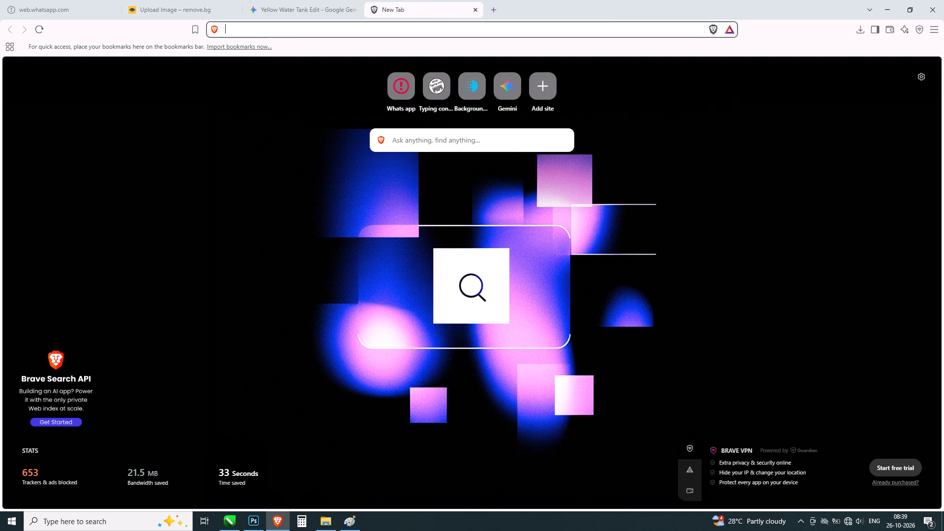
Search the web for pinterest from the new browser tab.
click(414, 141)
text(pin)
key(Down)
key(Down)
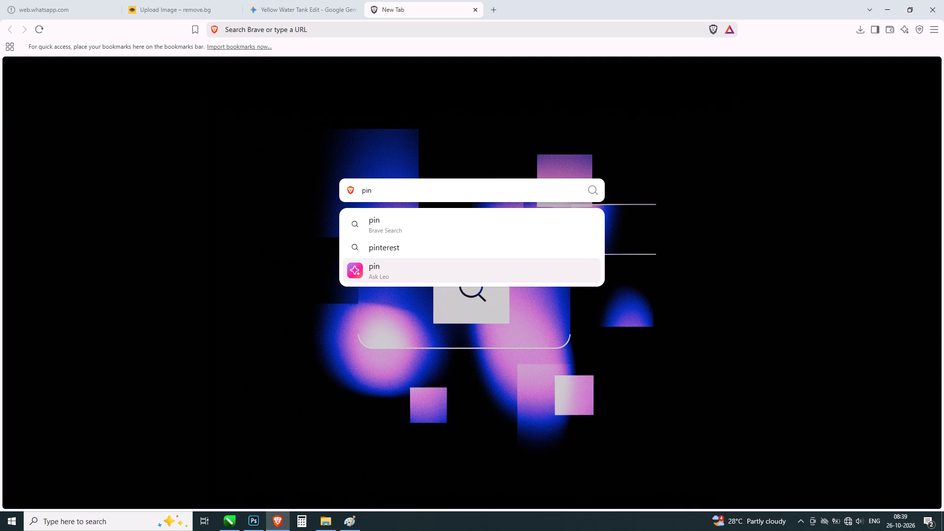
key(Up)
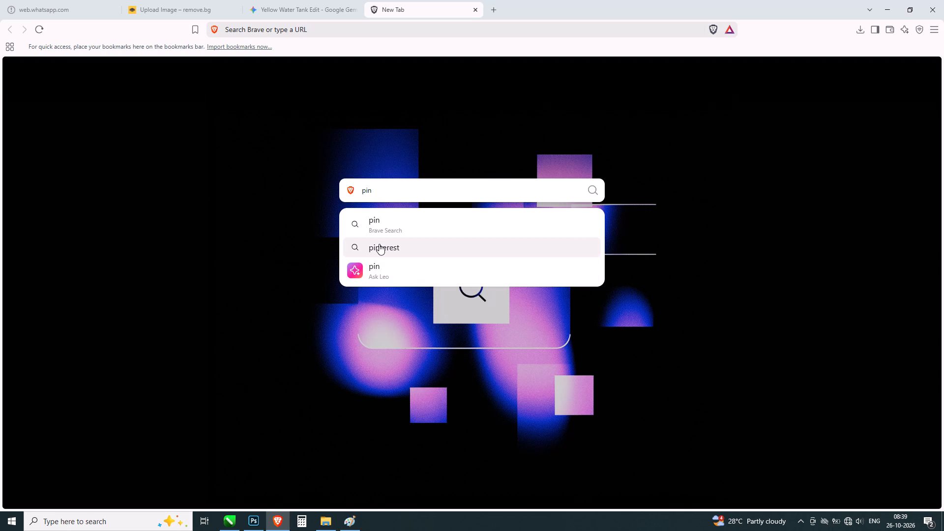
click(379, 244)
Connect the computer to the available Wi-Fi network and reload the pinterest search page.
click(851, 523)
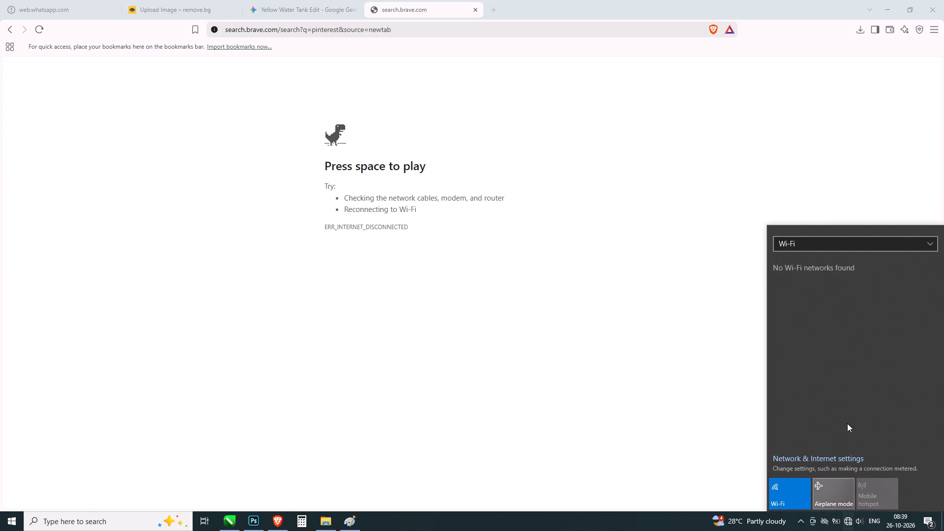
click(816, 270)
click(660, 196)
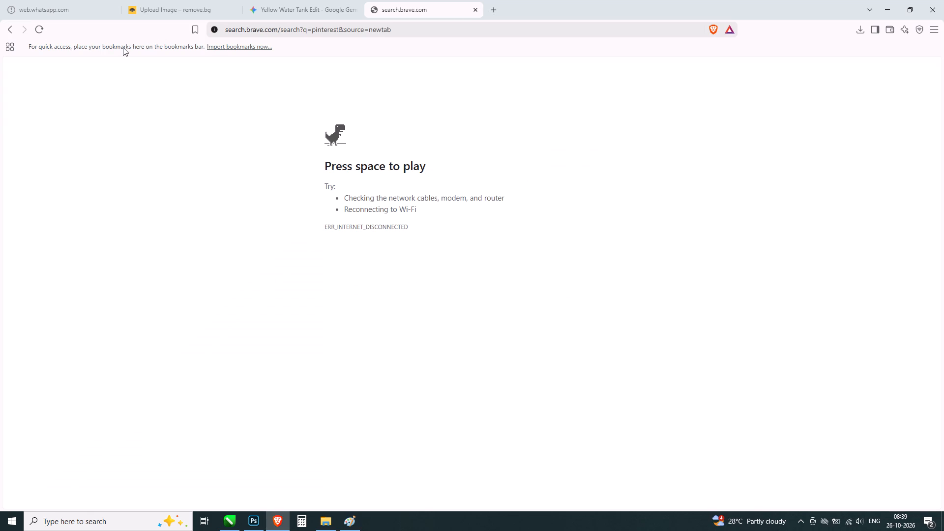
click(36, 25)
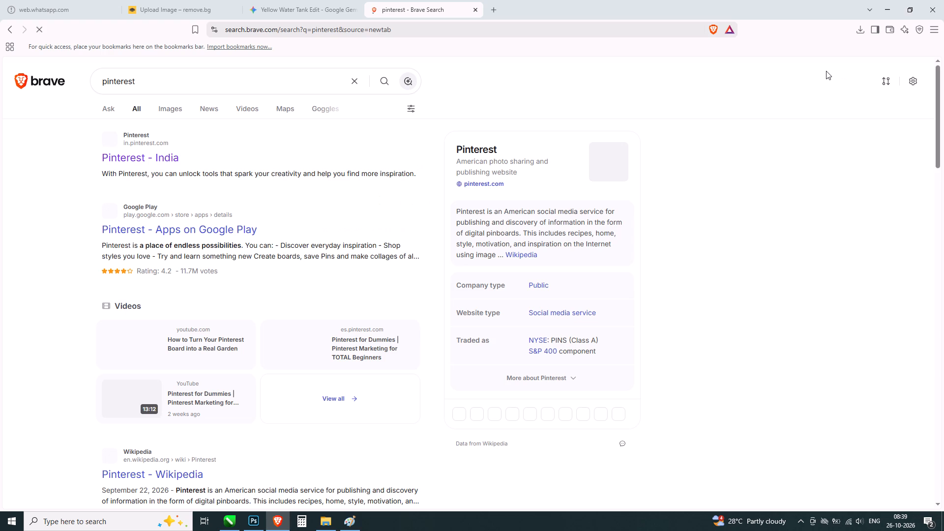
Open the Pinterest India site and search it for pvc pipes.
click(167, 160)
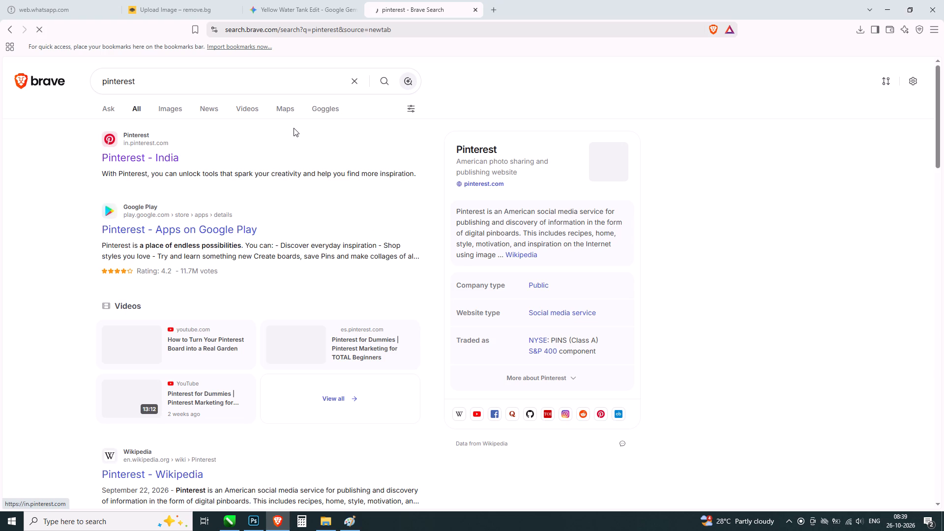
scroll(286, 185, down, 4)
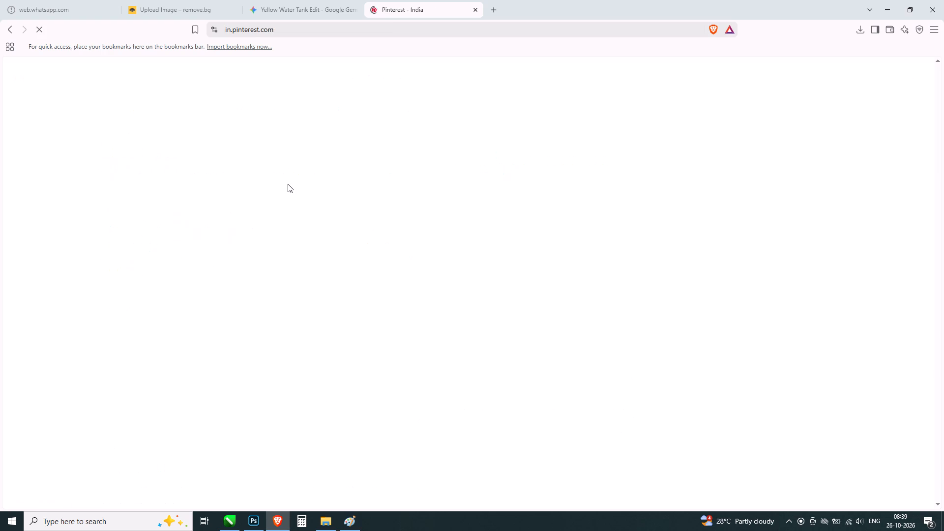
click(179, 79)
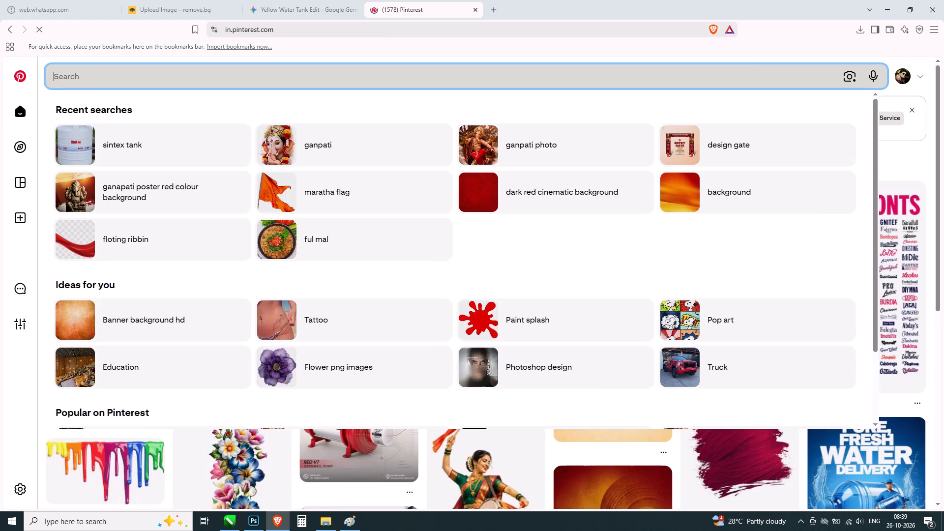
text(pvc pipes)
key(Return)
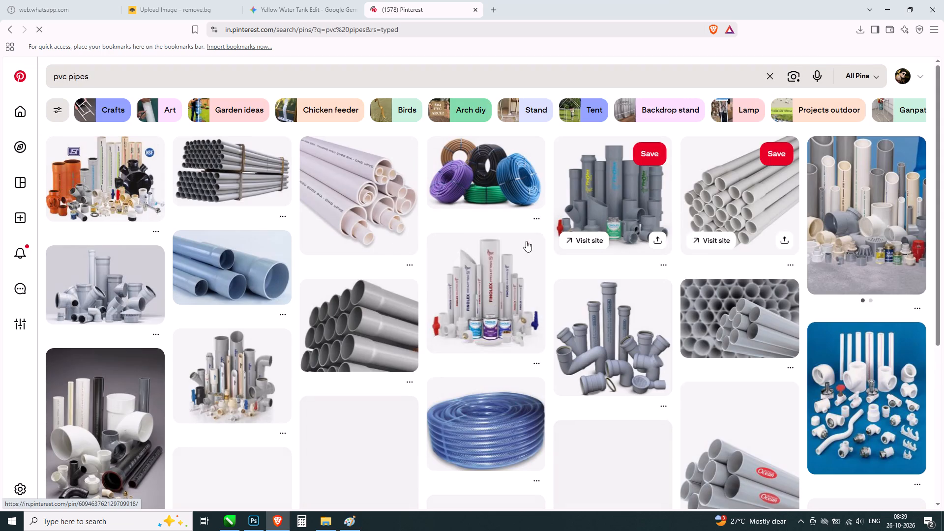
Browse the pvc pipes results and open the pin showing upright grey pipes surrounded by fittings and solvent cans.
scroll(660, 277, down, 3)
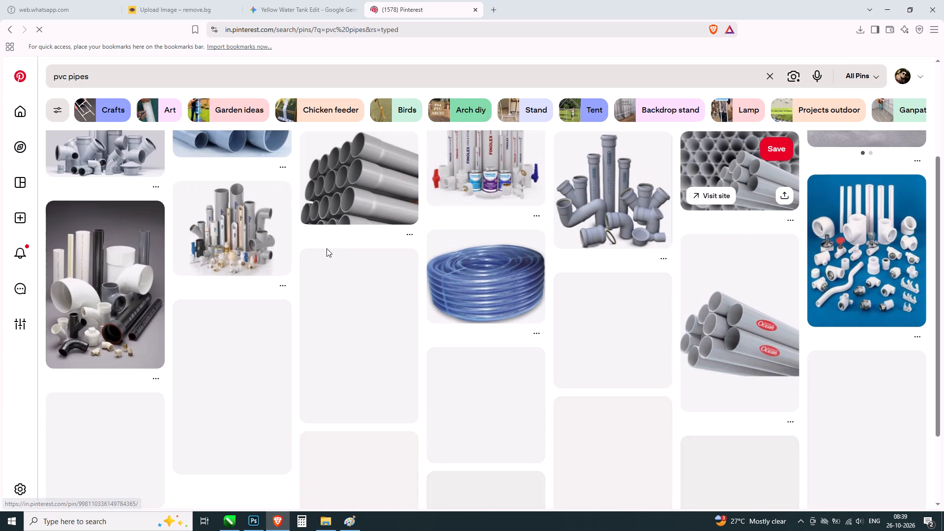
scroll(641, 227, down, 1)
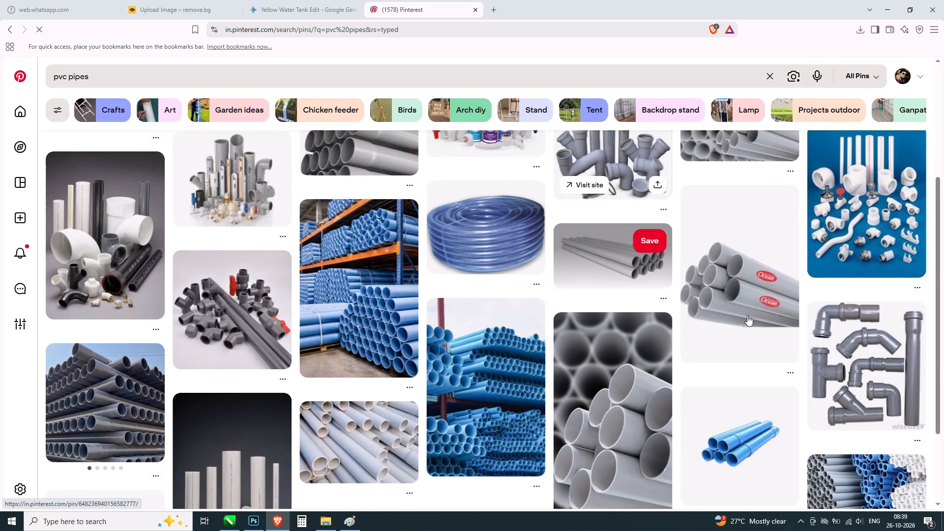
scroll(473, 222, down, 2)
scroll(546, 251, down, 2)
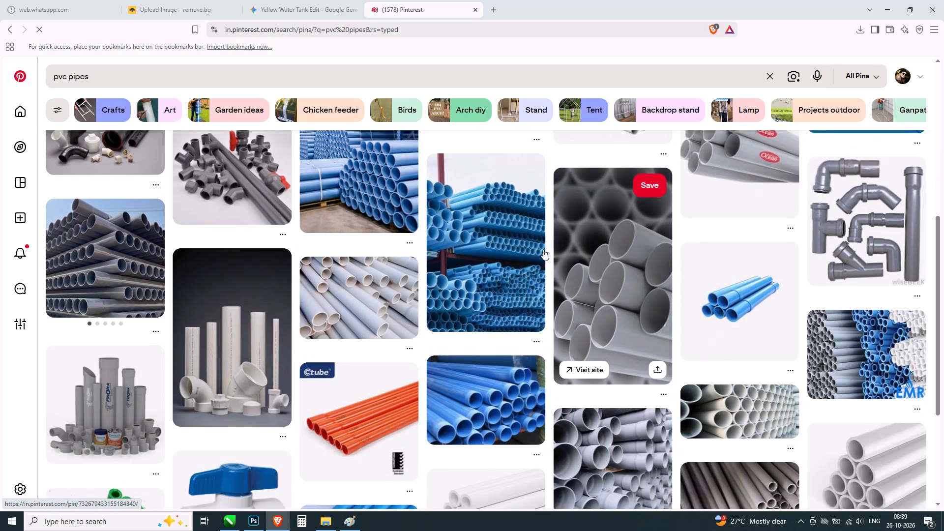
scroll(542, 254, down, 4)
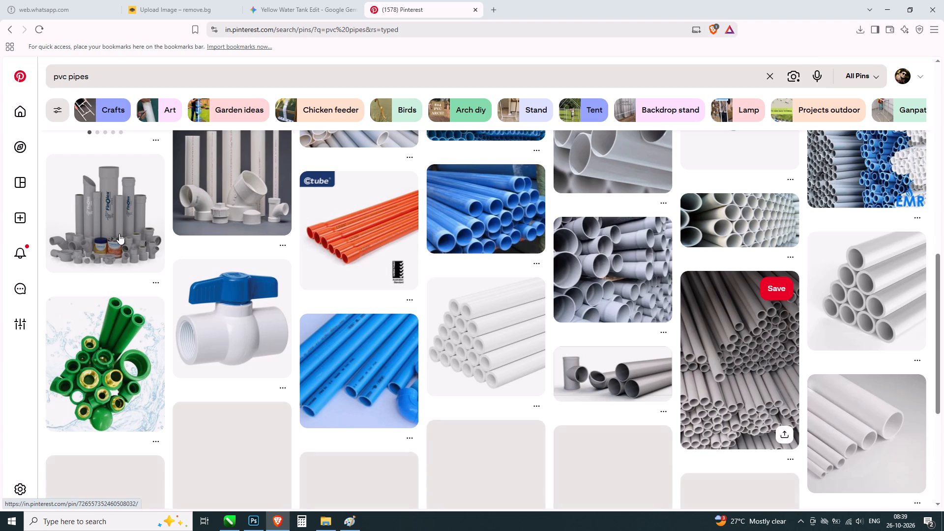
click(119, 233)
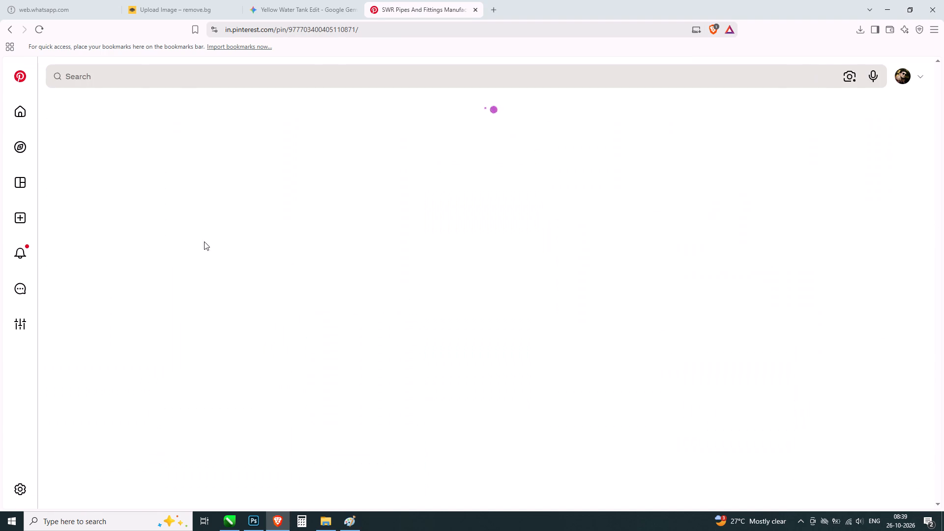
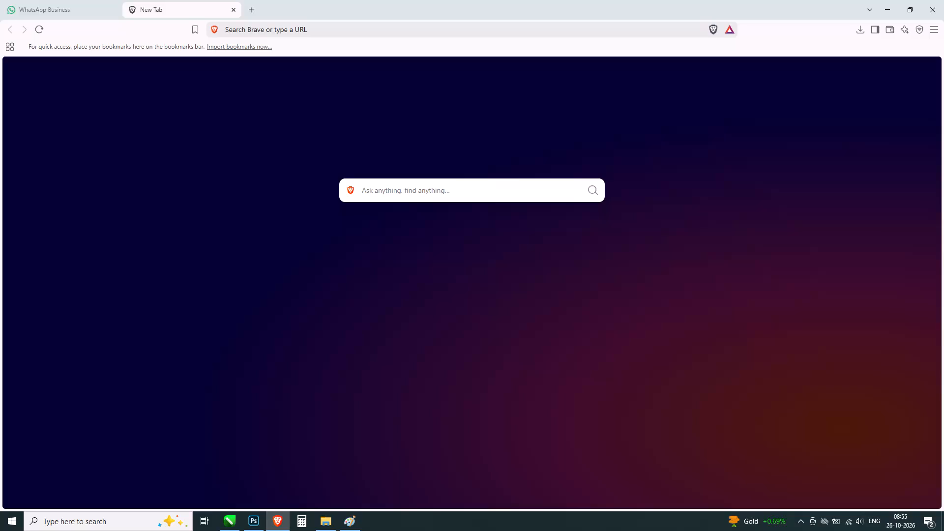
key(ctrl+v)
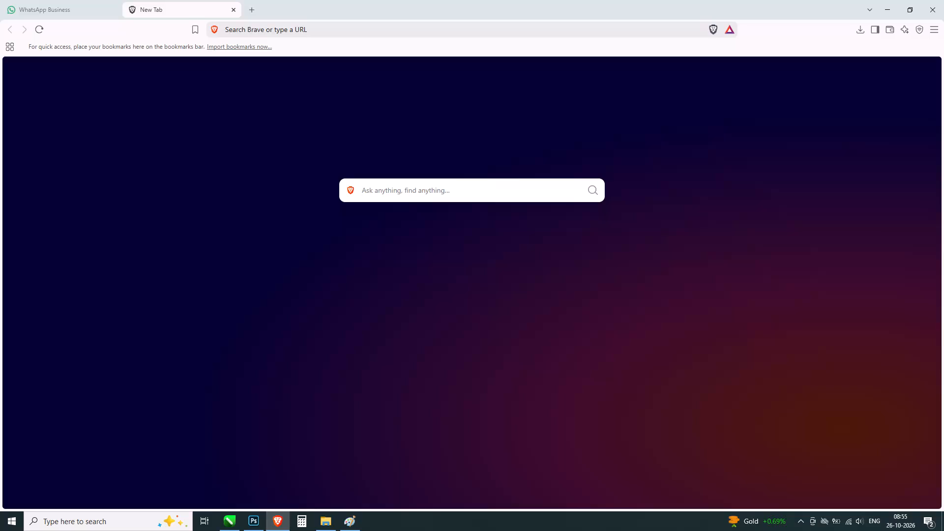
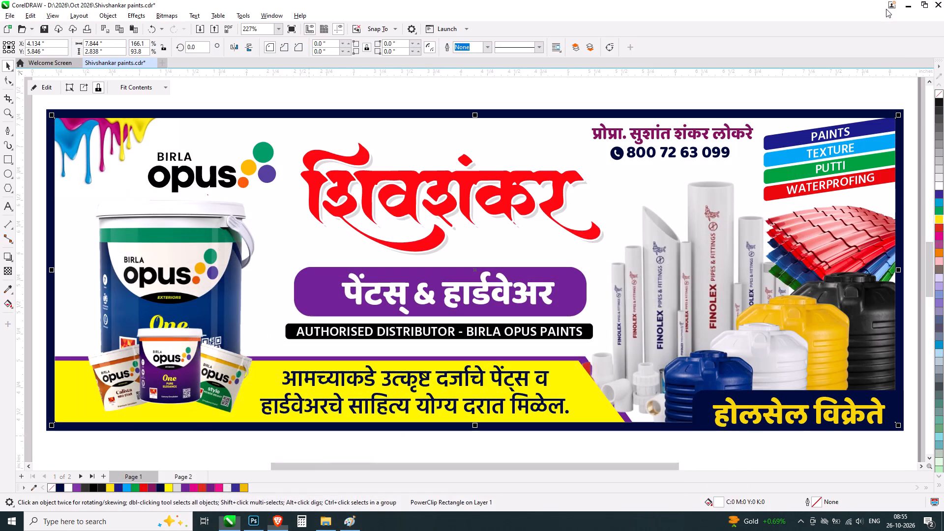
Delete the coloured roofing sheets picture from inside the banner's PowerClip frame.
triple_click(809, 262)
click(847, 226)
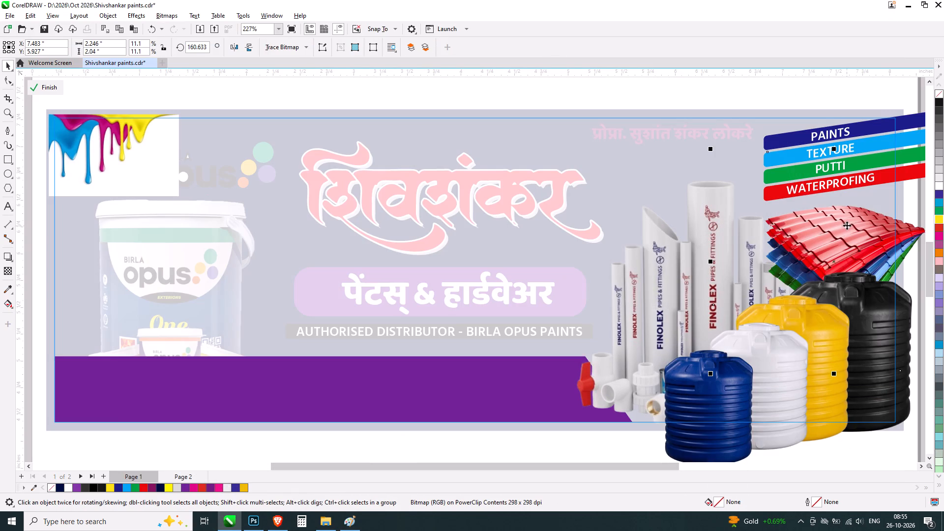
key(Delete)
Move the blue water tank to the right of the white one, in front of the yellow and black tanks, and finish editing the PowerClip.
scroll(627, 276, down, 2)
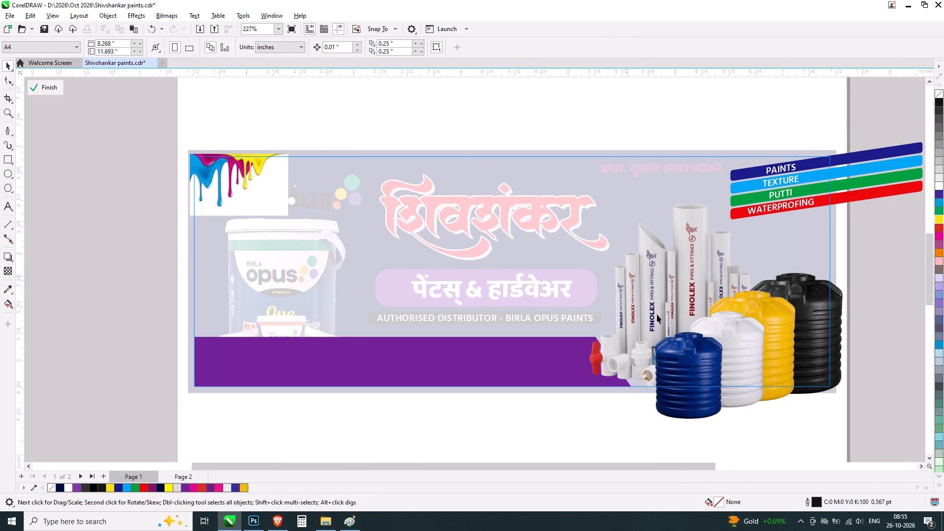
click(699, 376)
drag(678, 375, 775, 372)
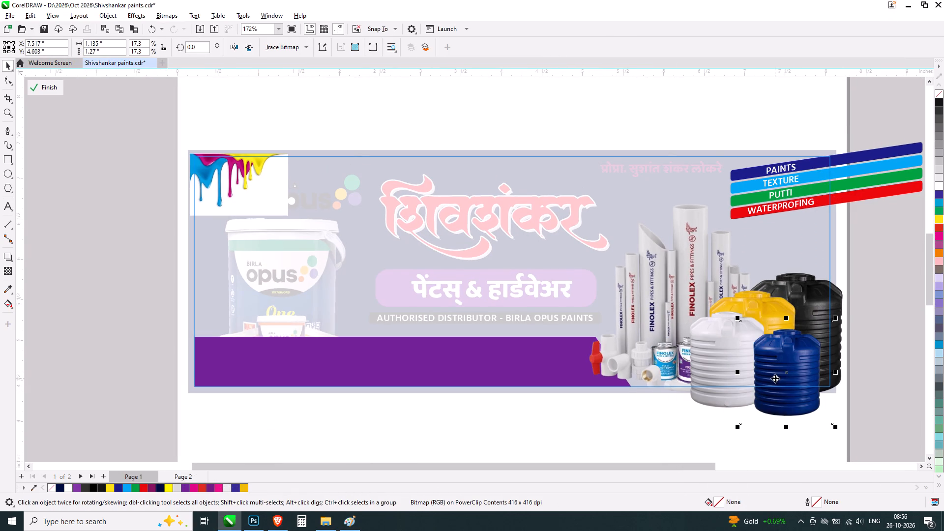
key(grave)
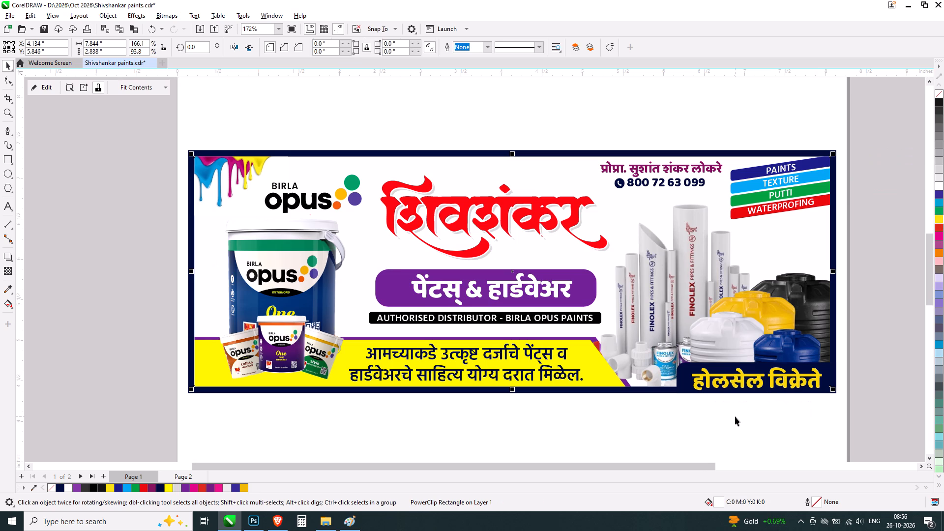
click(735, 416)
Shift the white and blue water tanks together slightly left inside the PowerClip, towards the Finolex pipes, and finish editing its contents.
triple_click(787, 351)
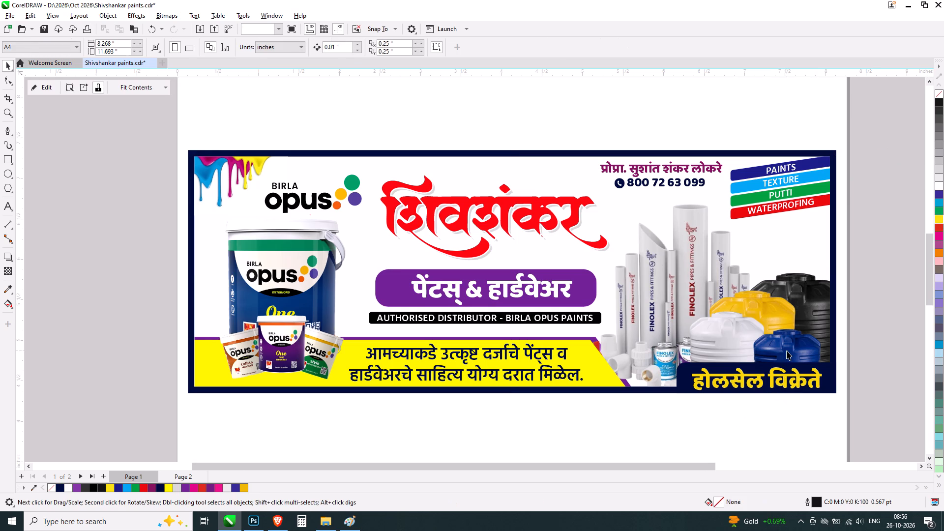
shift+click(712, 354)
drag(725, 352, 714, 353)
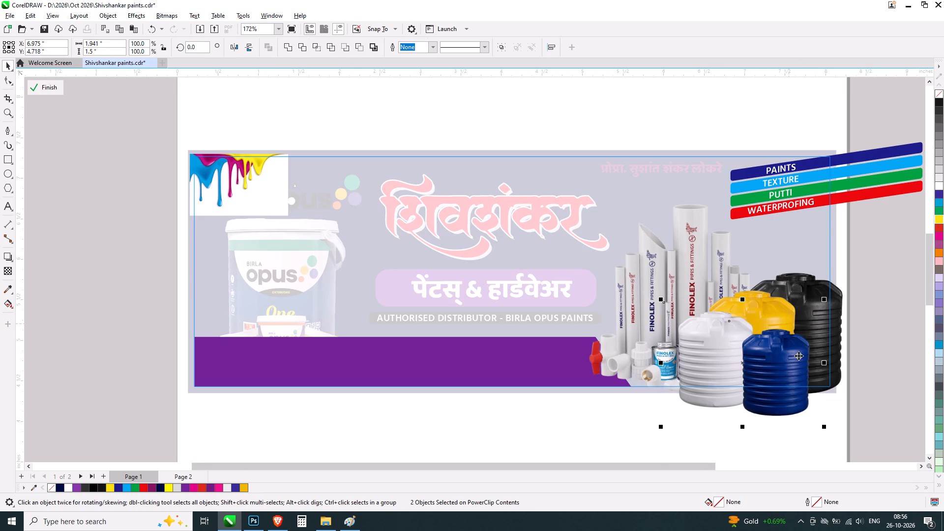
key(grave)
click(771, 448)
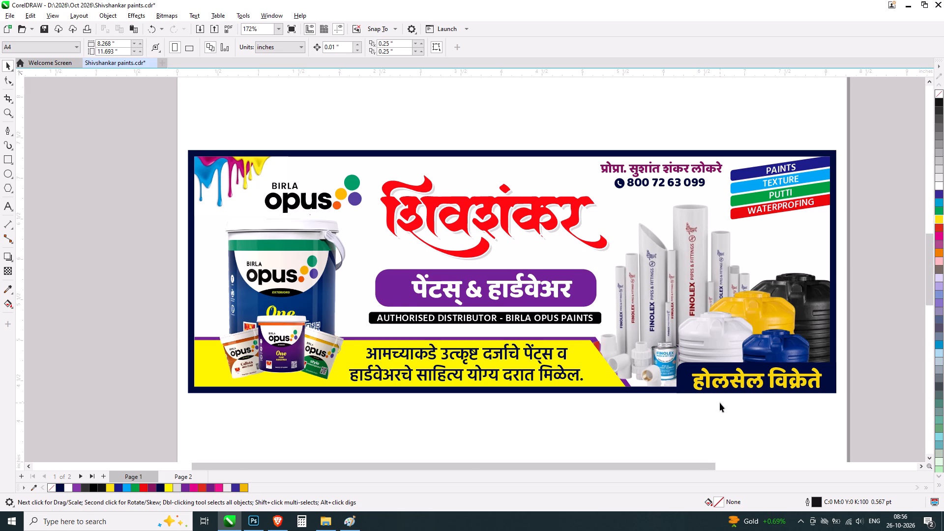
click(479, 414)
Switch to Brave and look over the image results for the Sanitary search.
click(275, 520)
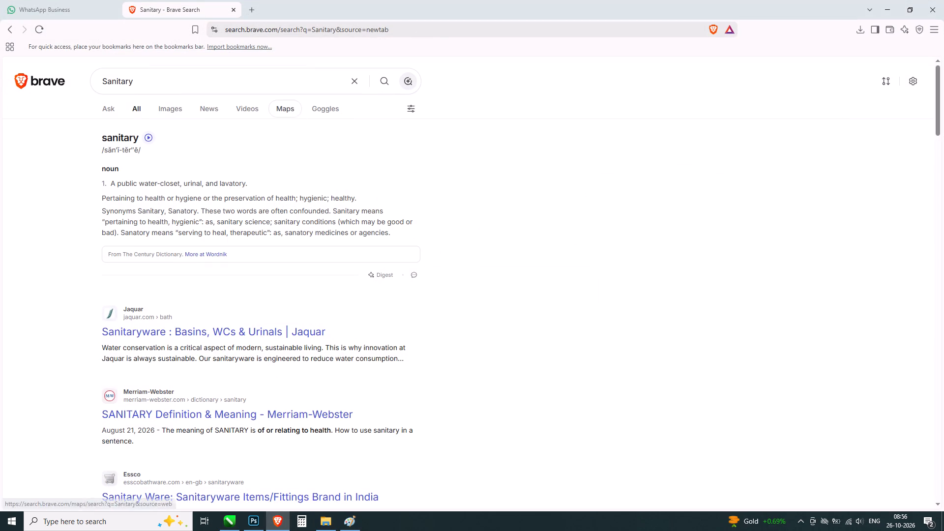
click(165, 104)
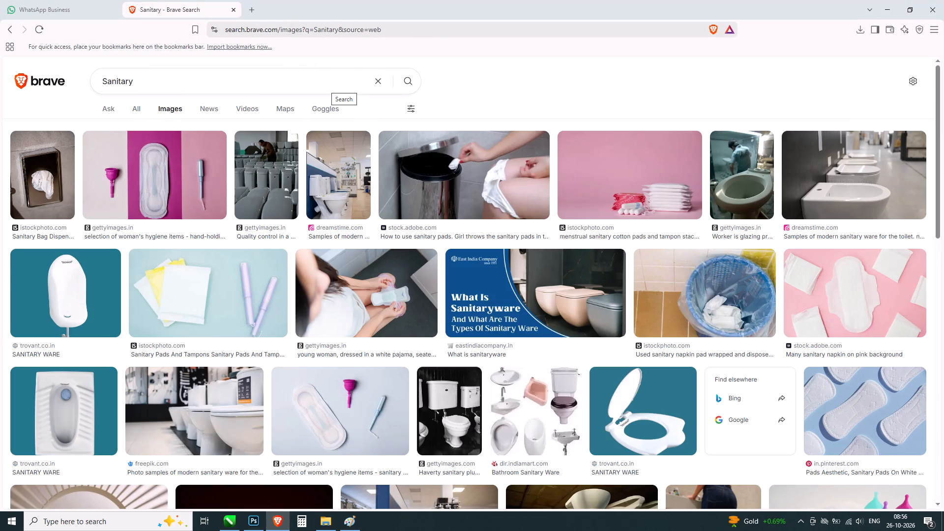
click(890, 6)
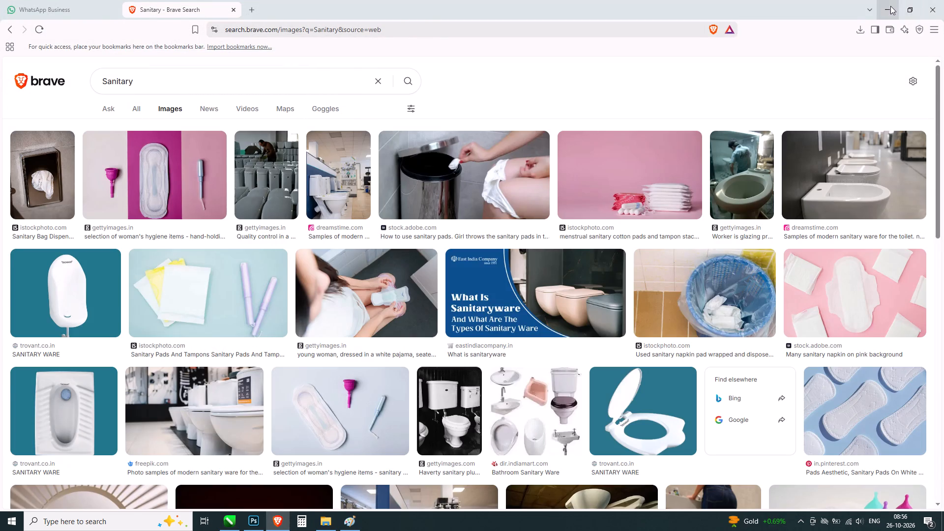
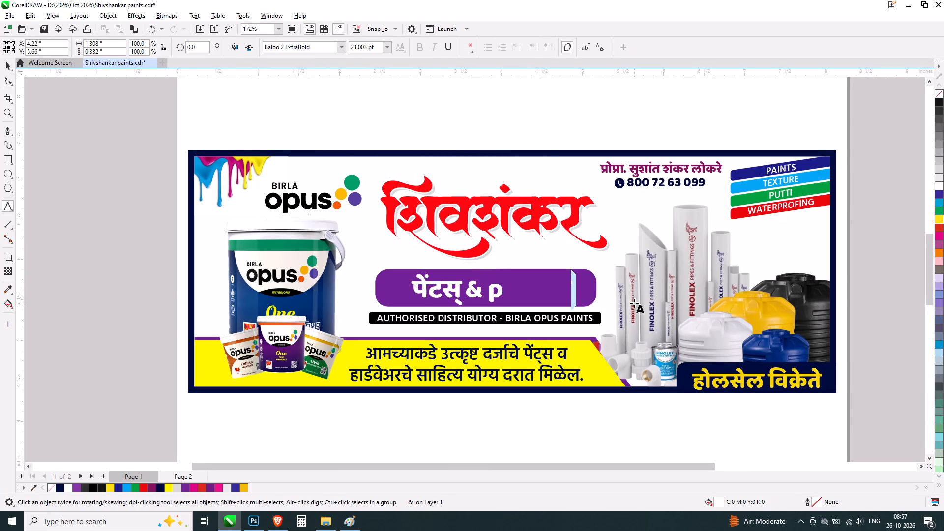
Complete the white text in the purple bar with प्लंबिंग after "पेंटस् &" and finish text editing.
key(BackSpace)
text(pl)
key(BackSpace)
key(BackSpace)
key(BackSpace)
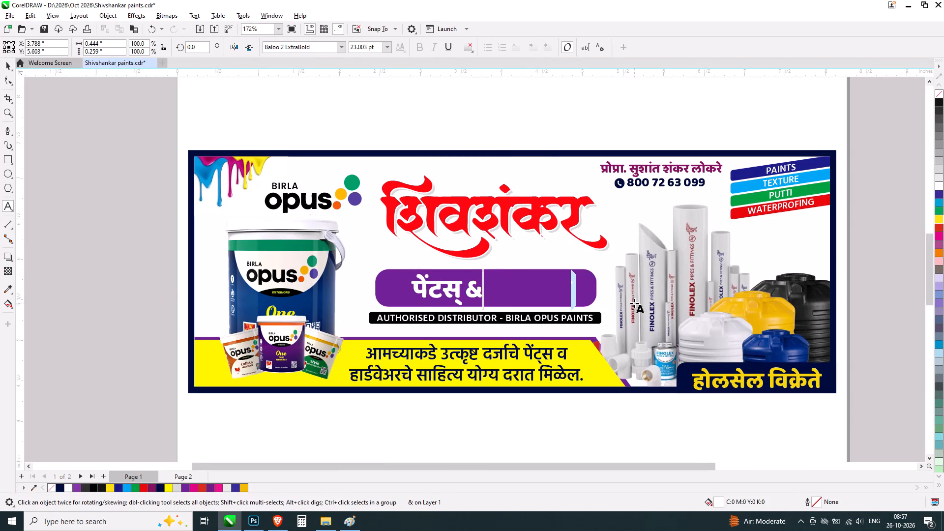
key(space)
text(pu)
key(BackSpace)
key(l)
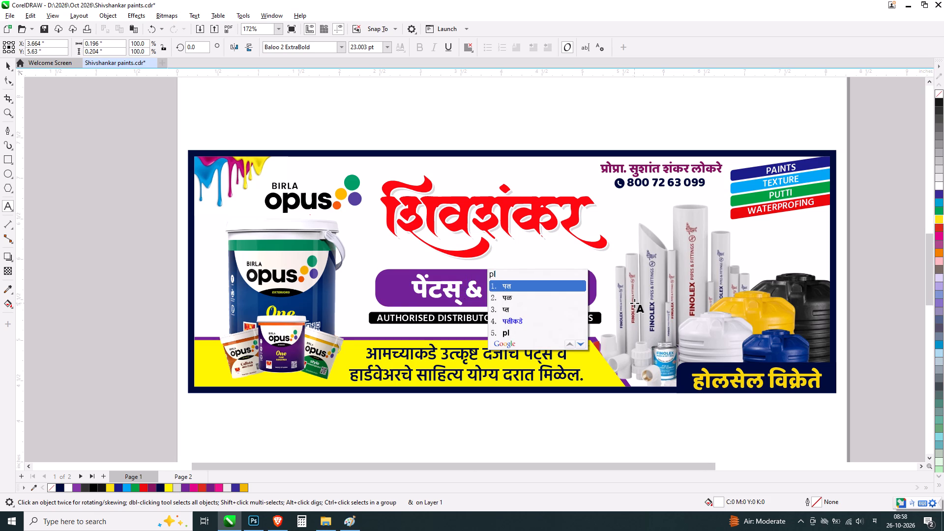
text(ambi)
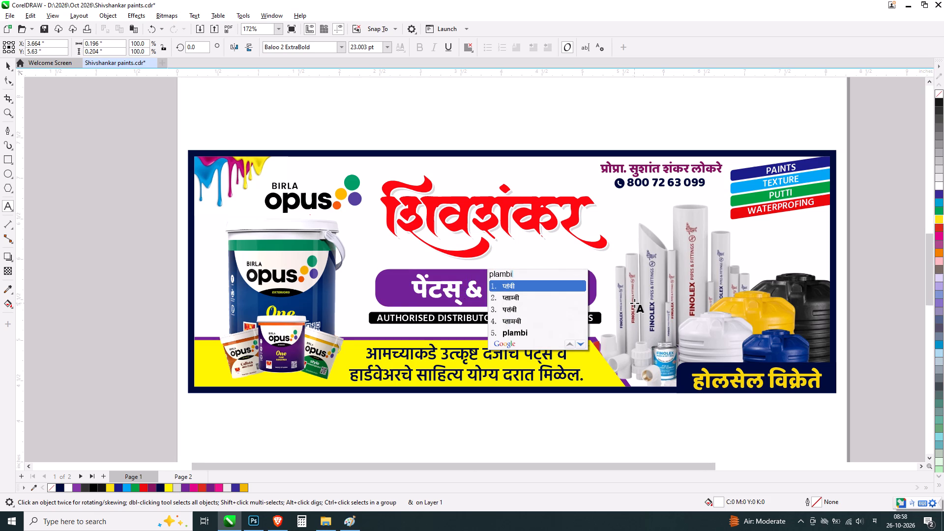
text(ng)
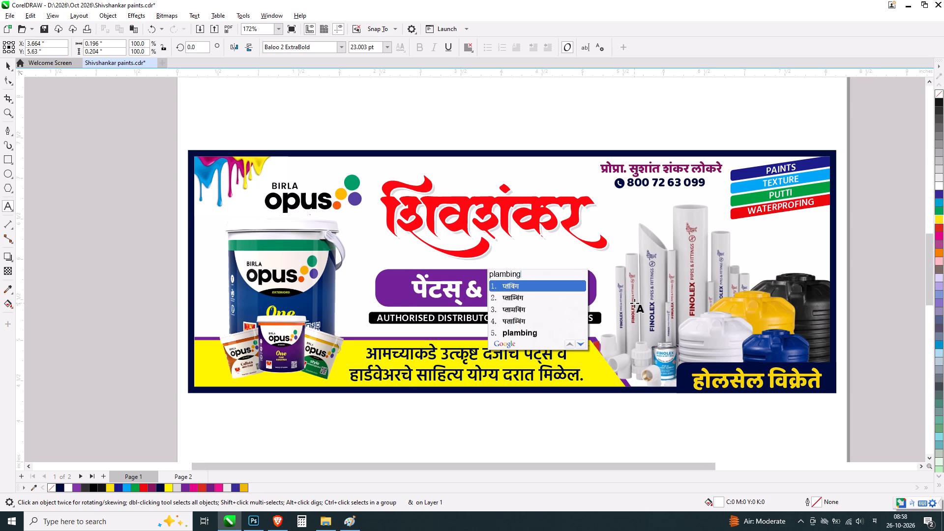
key(space)
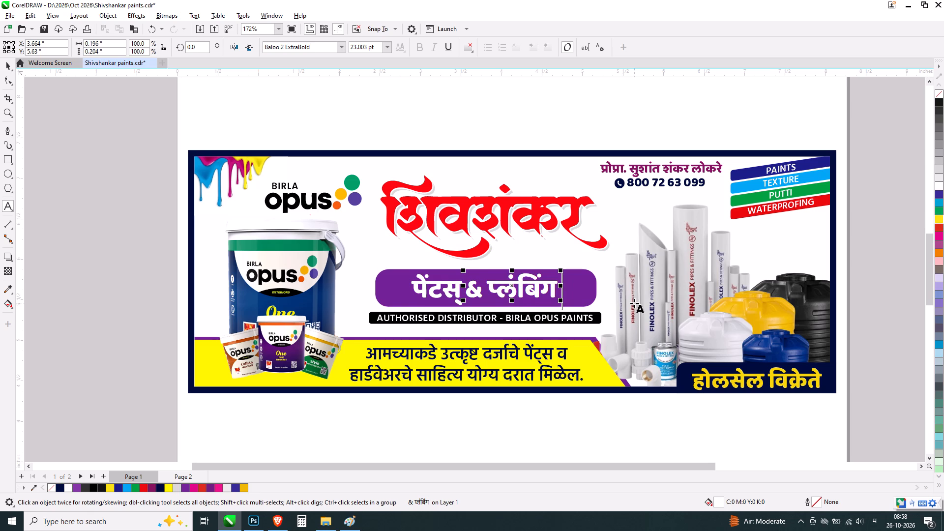
key(ctrl+space)
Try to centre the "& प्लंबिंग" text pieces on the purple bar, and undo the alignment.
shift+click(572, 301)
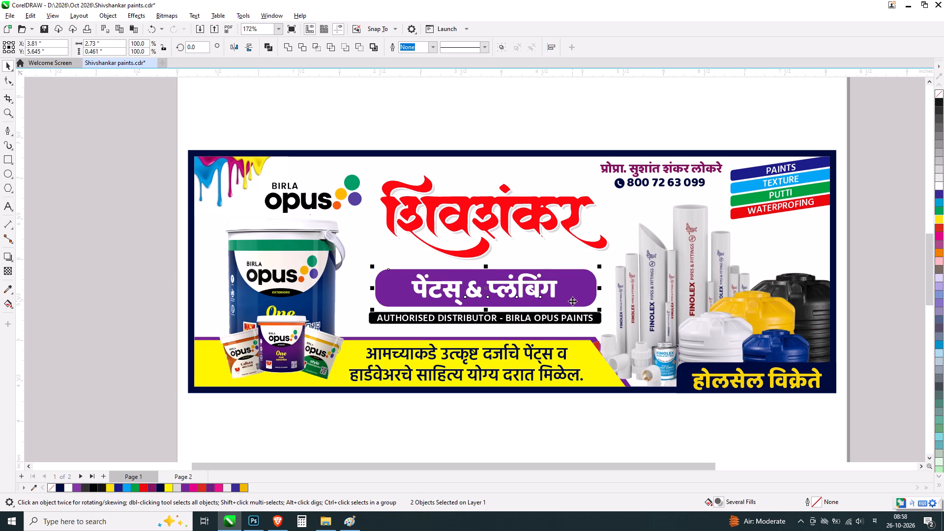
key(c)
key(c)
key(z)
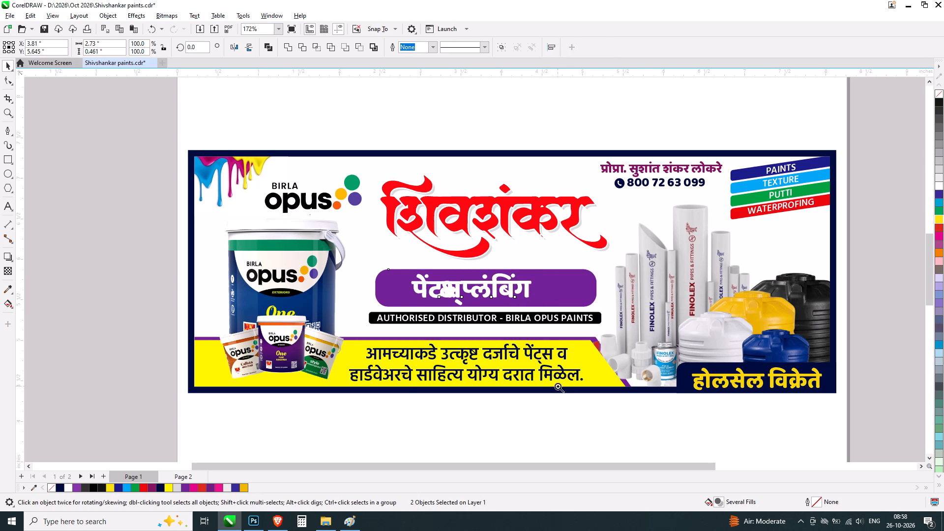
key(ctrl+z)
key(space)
Group the "पेंटस् & प्लंबिंग" text pieces and centre the group horizontally on the purple bar.
alt+drag(571, 259, 523, 286)
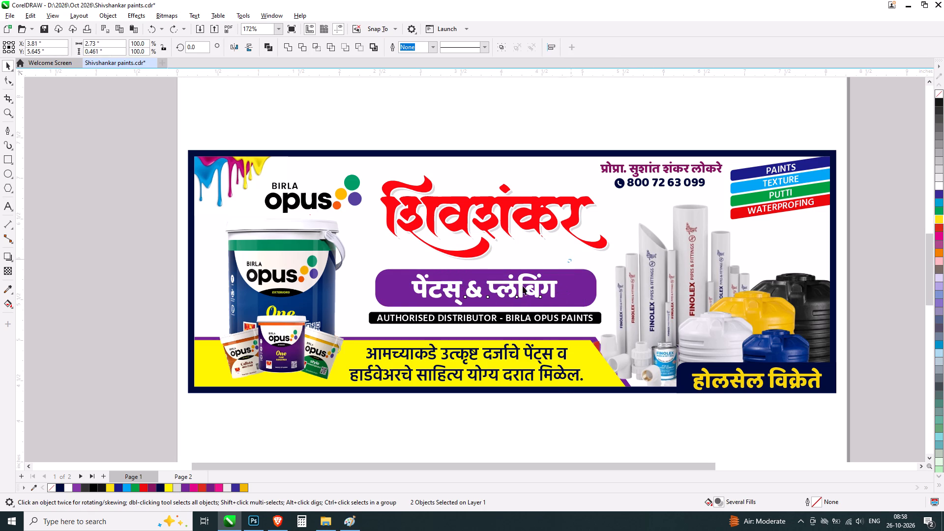
alt+drag(523, 286, 396, 317)
key(ctrl+g)
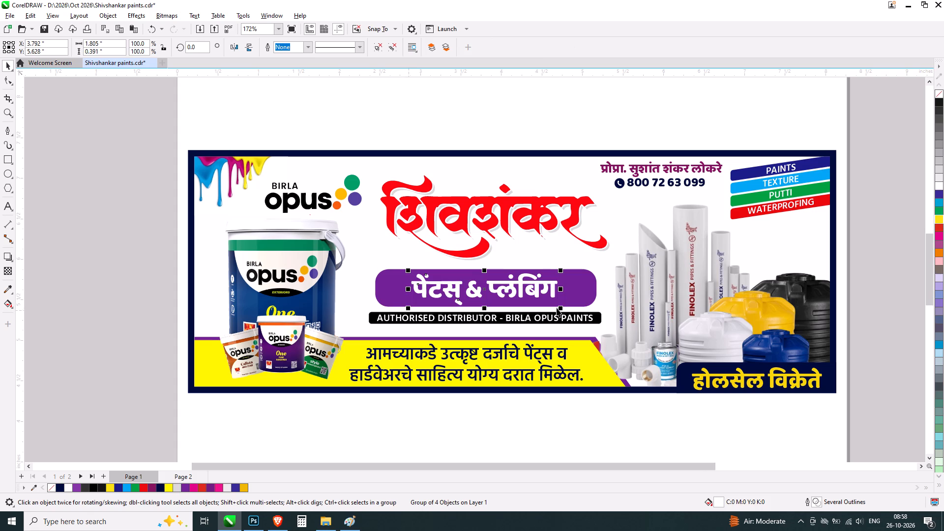
shift+click(585, 297)
key(c)
click(533, 413)
click(535, 295)
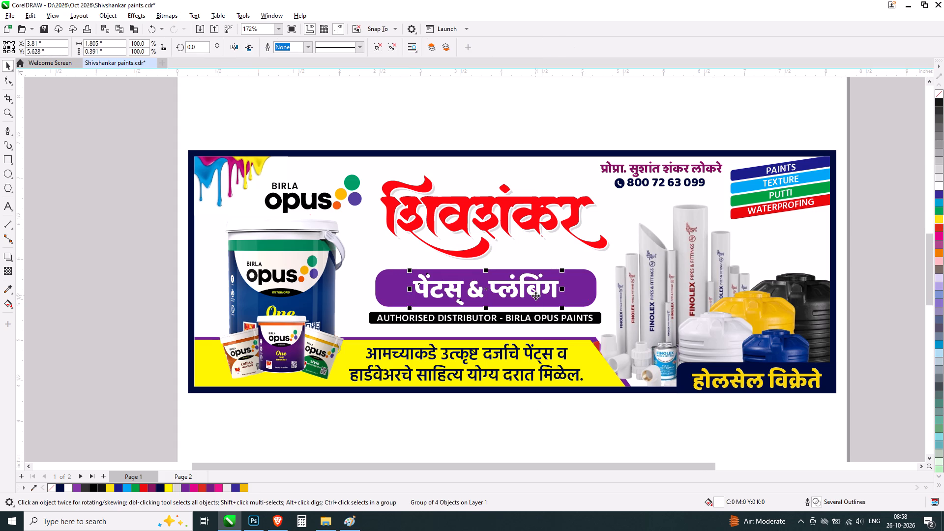
click(543, 415)
Stretch the purple bar's top edge upward to make it about 0.483 in high.
click(569, 282)
scroll(491, 281, up, 4)
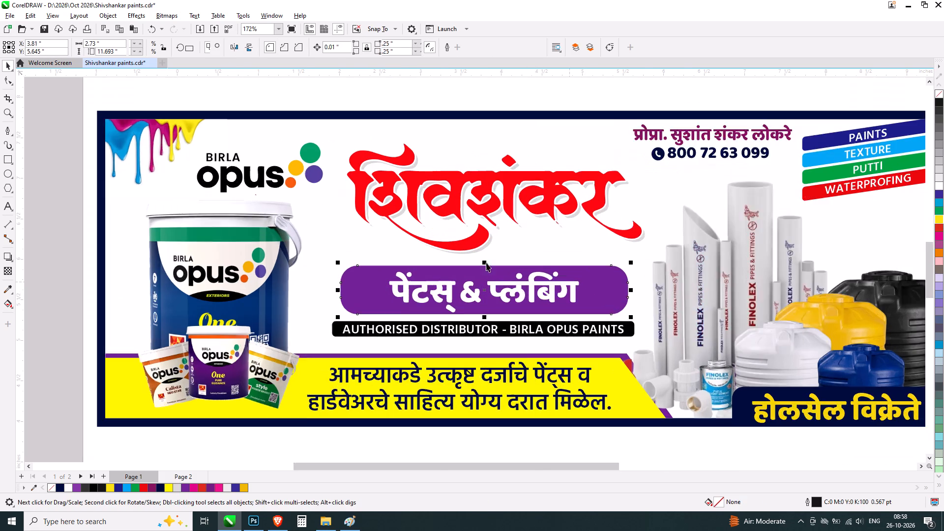
click(484, 260)
scroll(483, 259, up, 4)
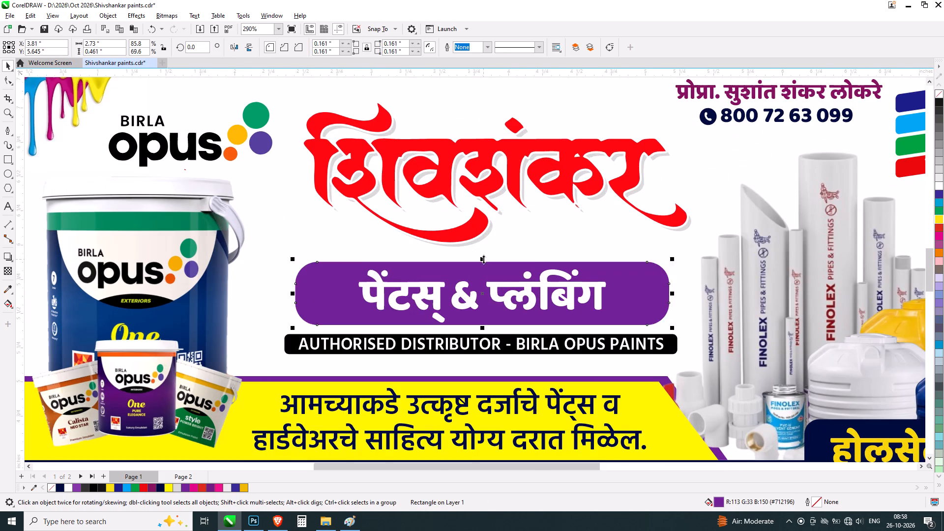
scroll(483, 259, up, 2)
drag(481, 261, 481, 255)
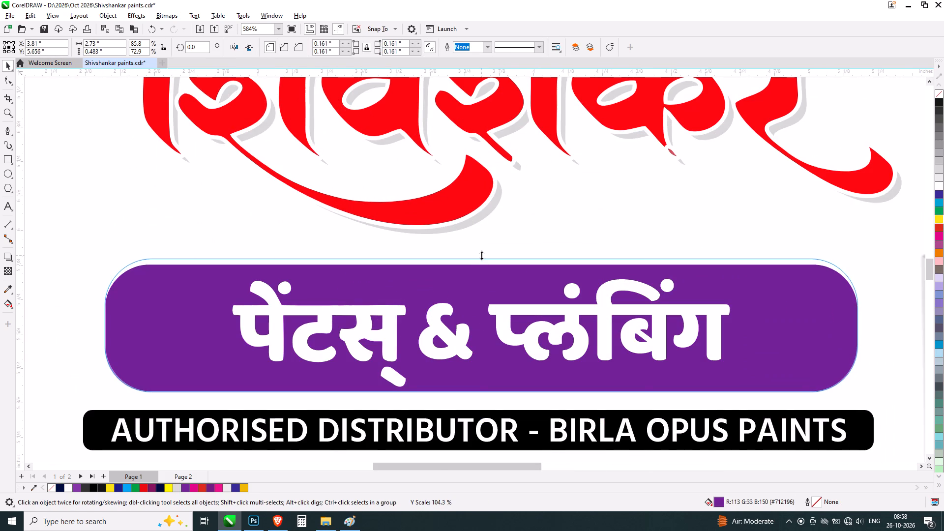
Centre the "पेंटस् & प्लंबिंग" text group vertically on the purple bar.
scroll(534, 301, down, 4)
alt+drag(664, 268, 344, 371)
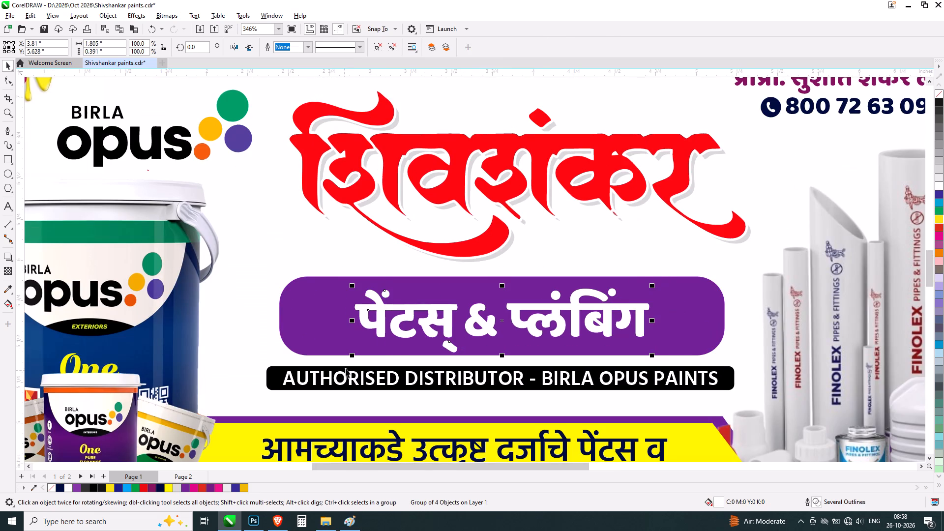
key(ctrl+g)
shift+click(697, 310)
key(e)
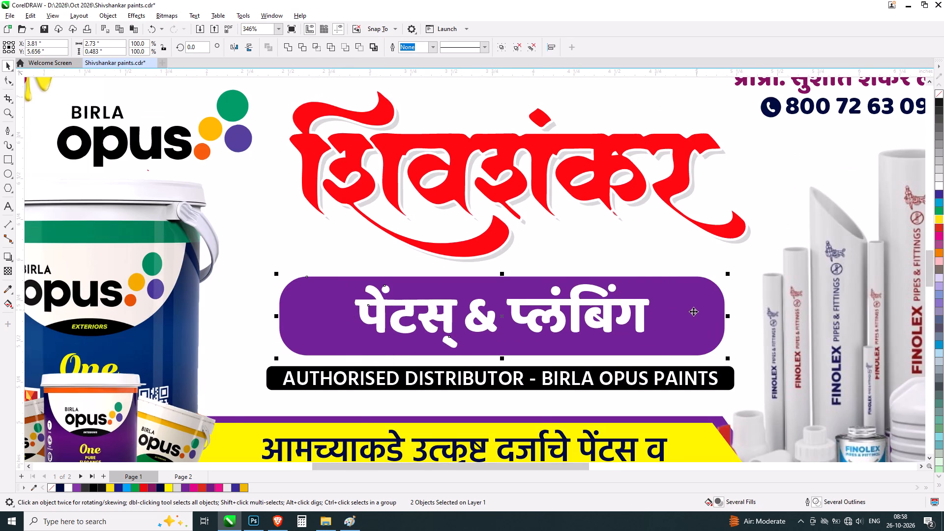
scroll(575, 305, down, 6)
scroll(569, 330, up, 3)
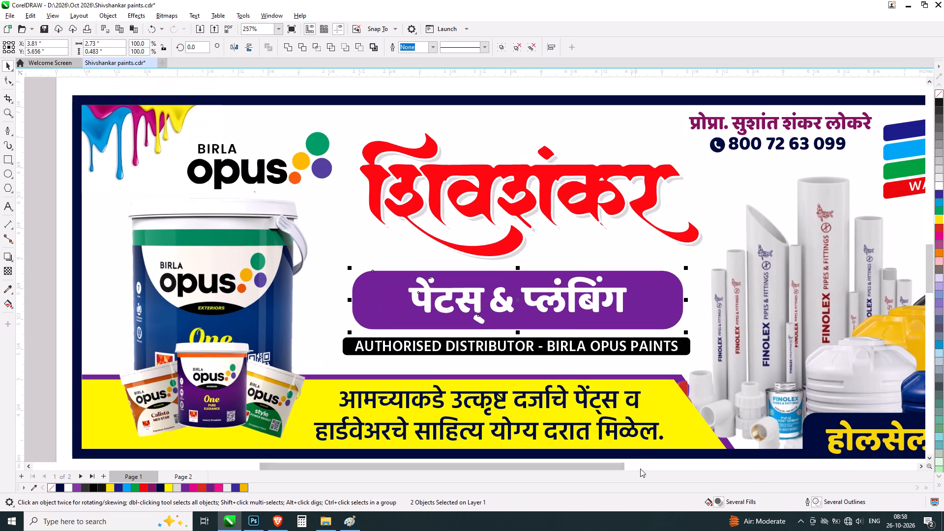
scroll(447, 185, down, 3)
click(546, 388)
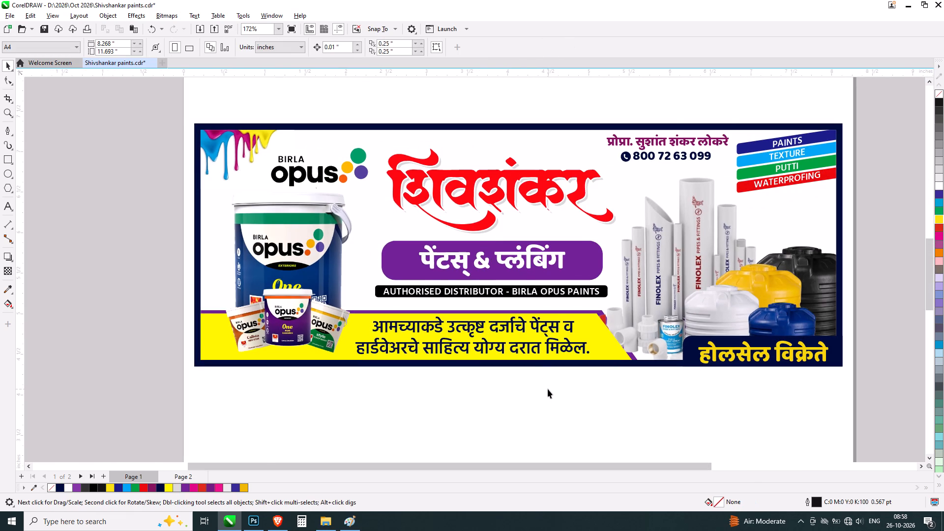
Nudge the Birla Opus logo above the large paint bucket slightly right to X 1.71 in.
key(F4)
scroll(411, 245, down, 5)
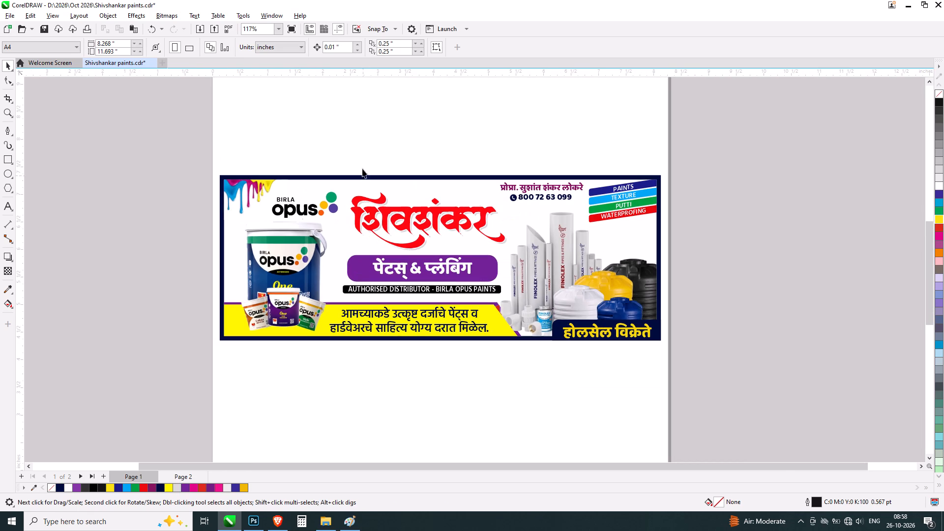
drag(361, 140, 257, 232)
scroll(305, 213, up, 2)
key(Down)
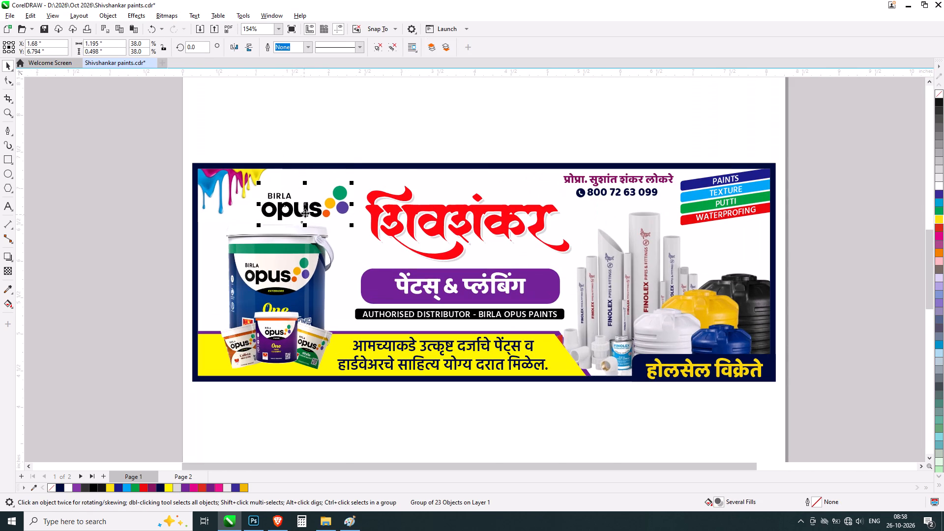
key(Down)
key(Up)
click(355, 129)
drag(358, 127, 246, 240)
key(Up)
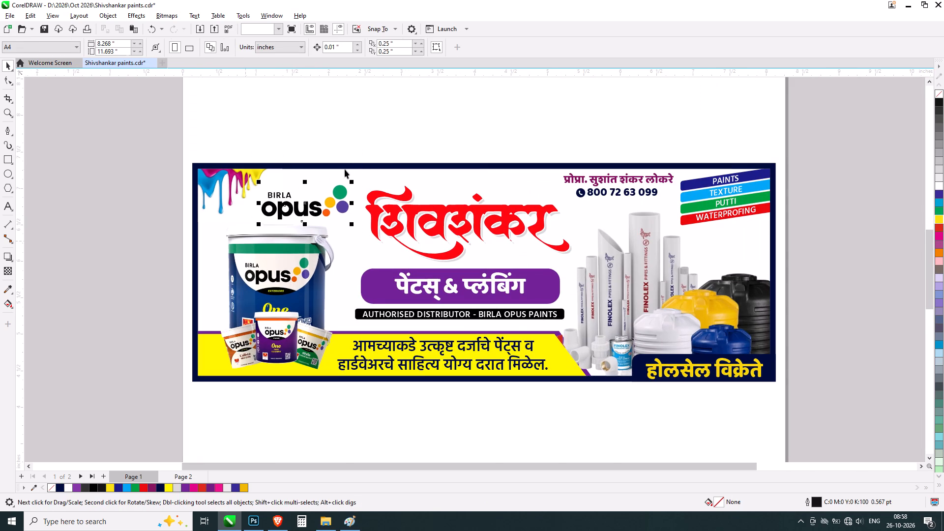
click(358, 132)
drag(361, 127, 252, 238)
key(Right)
click(383, 136)
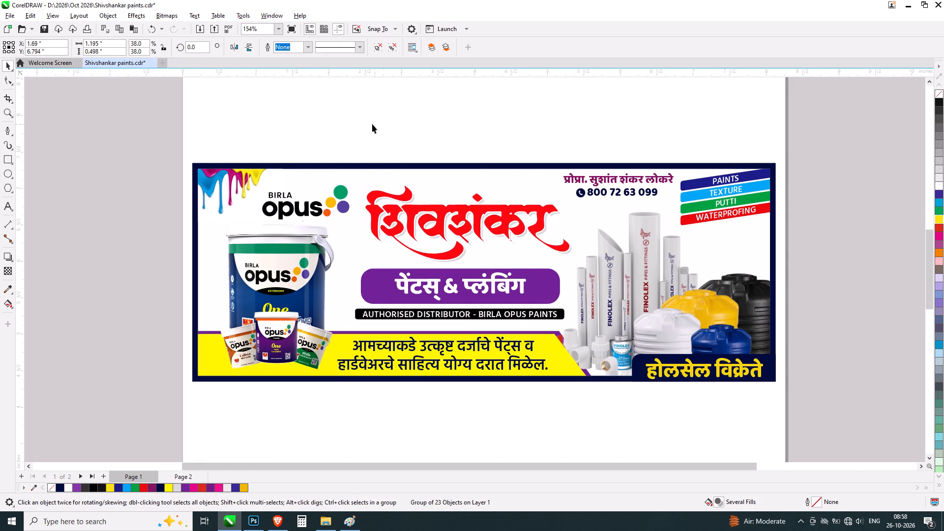
drag(370, 126, 226, 256)
key(Right)
key(Right)
click(354, 142)
drag(358, 135, 316, 232)
key(Right)
click(360, 151)
click(342, 195)
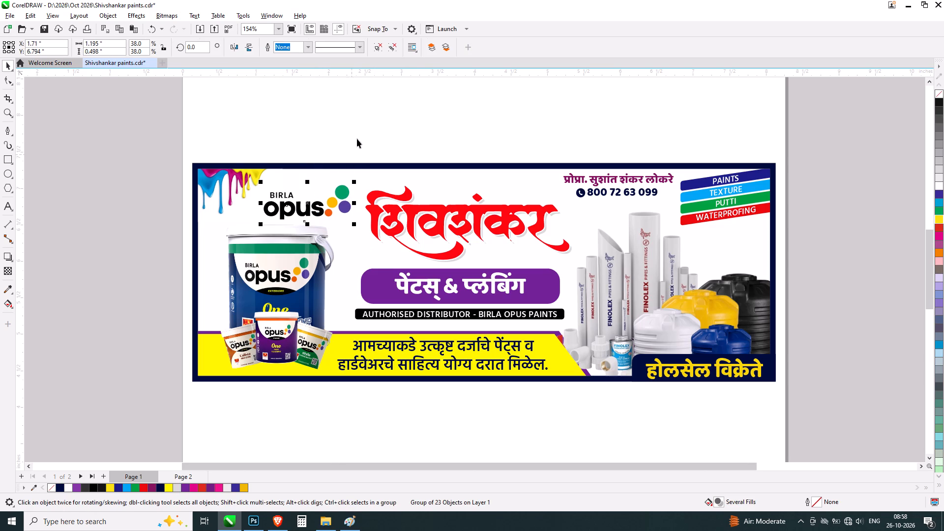
click(357, 139)
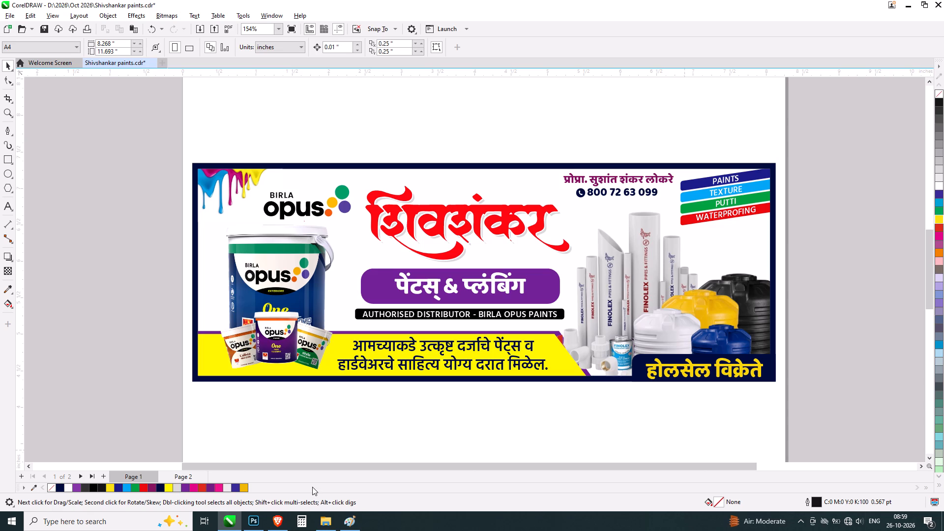
Work out 15,000 divided by 28 in Calculator and close it.
click(305, 516)
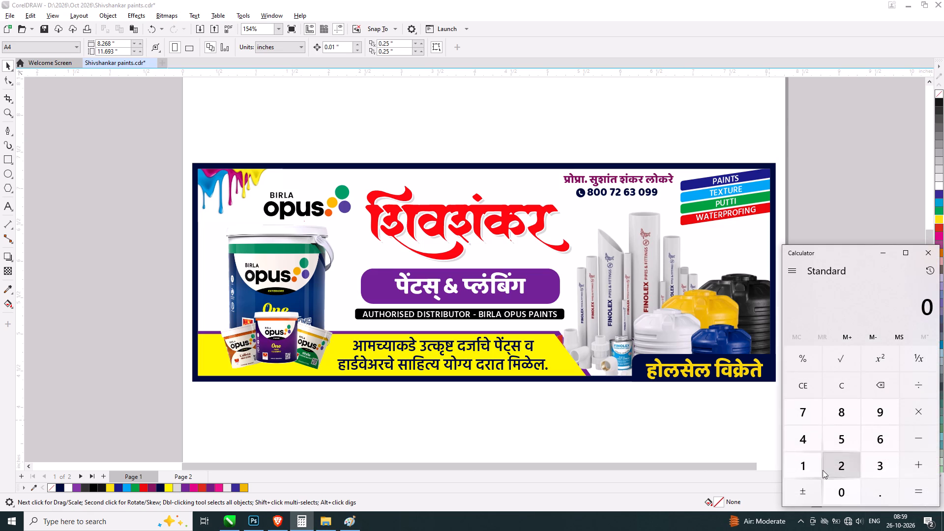
click(815, 468)
click(845, 444)
double_click(847, 493)
click(847, 493)
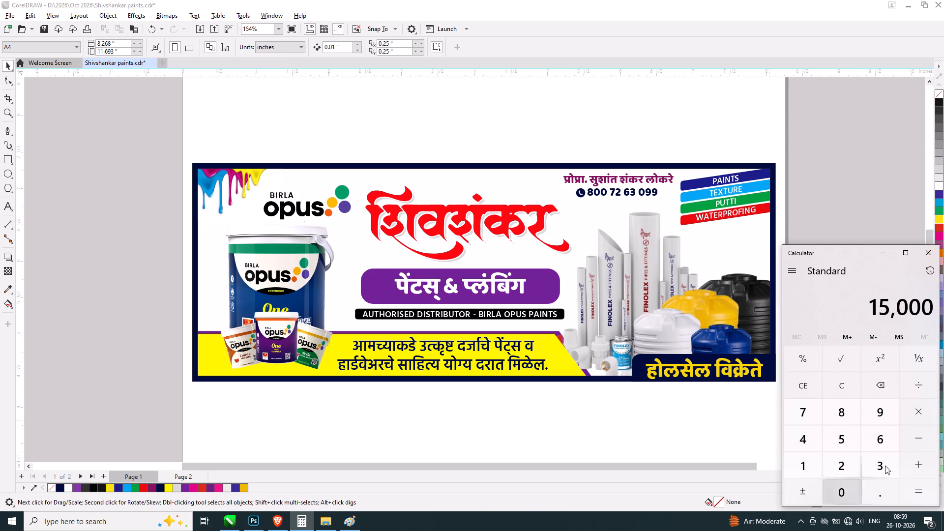
click(916, 387)
click(850, 463)
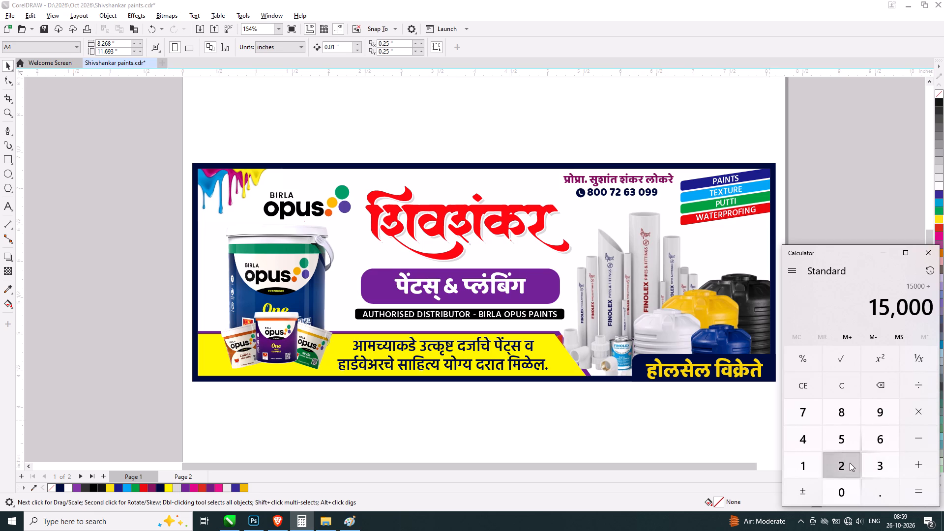
click(848, 408)
click(916, 489)
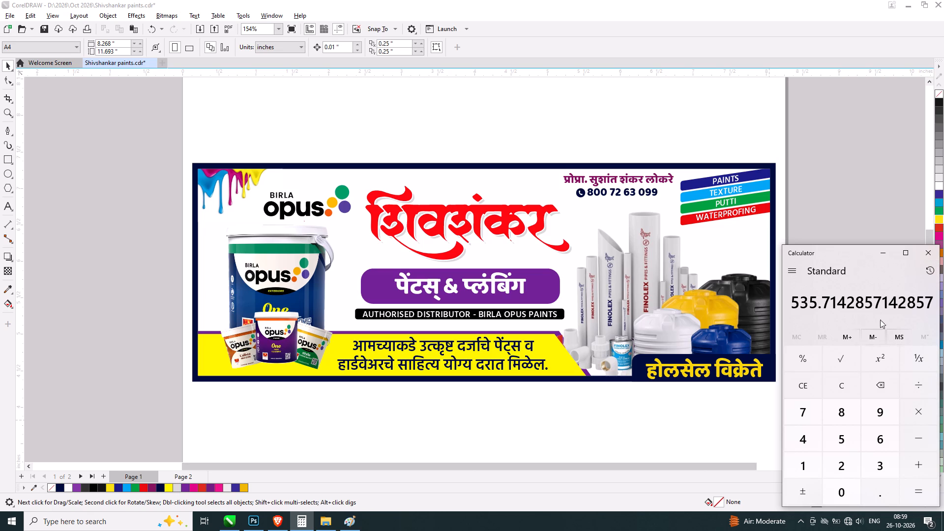
triple_click(880, 307)
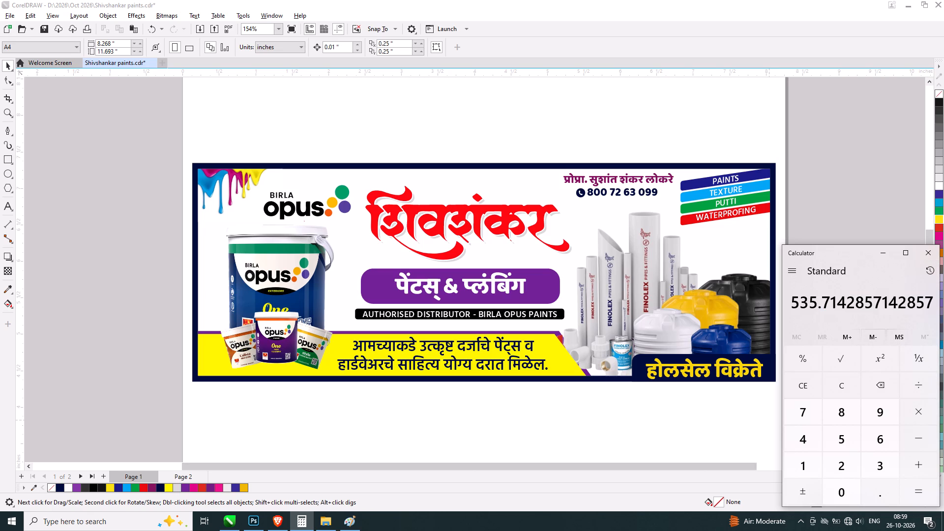
triple_click(880, 307)
click(937, 249)
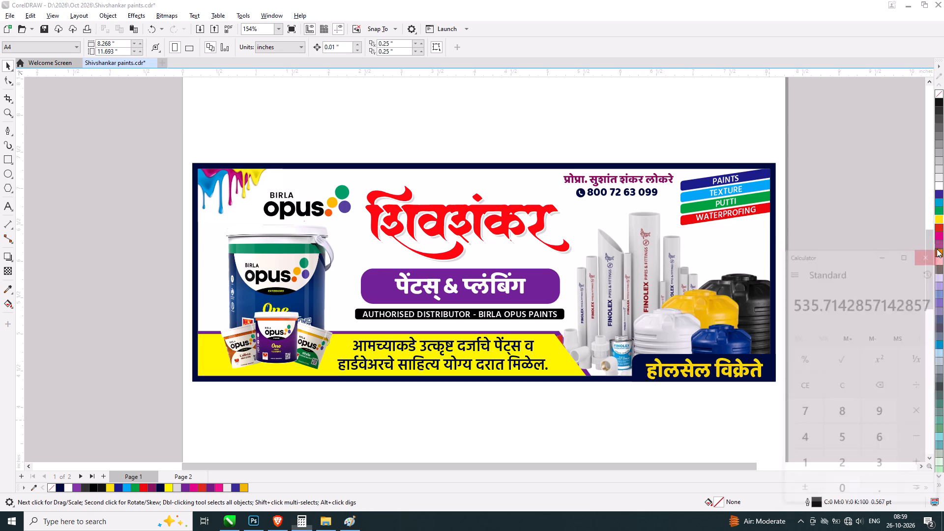
Nudge the yellow "होलसेल विक्रेते" text slightly right and up to Y 4.535 in on its navy box.
click(749, 372)
scroll(749, 372, up, 12)
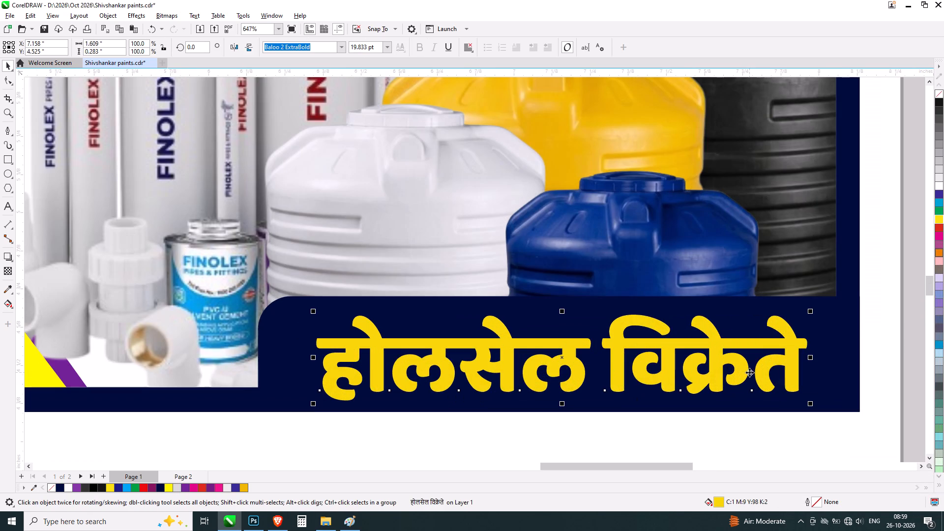
key(Up)
key(Right)
key(Right)
key(Left)
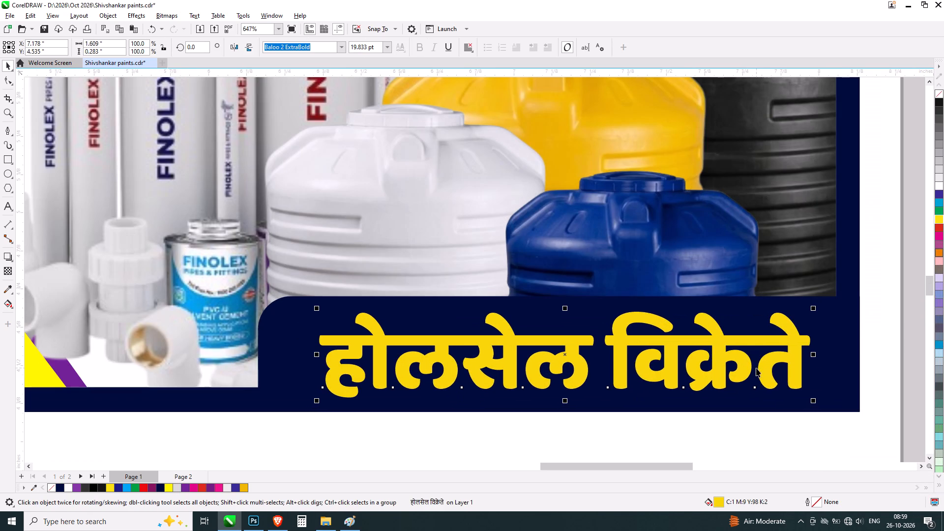
scroll(755, 359, down, 5)
key(Right)
click(863, 344)
Extend the navy box behind "होलसेल विक्रेते" on its left side to a width of about 2.03 in.
drag(869, 316, 509, 396)
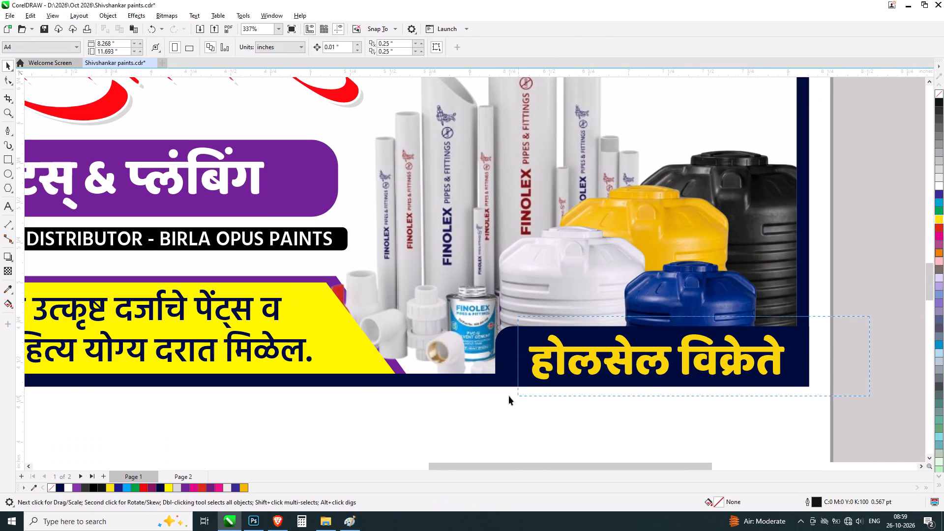
drag(509, 396, 472, 398)
click(597, 416)
click(484, 359)
click(507, 359)
scroll(488, 361, up, 4)
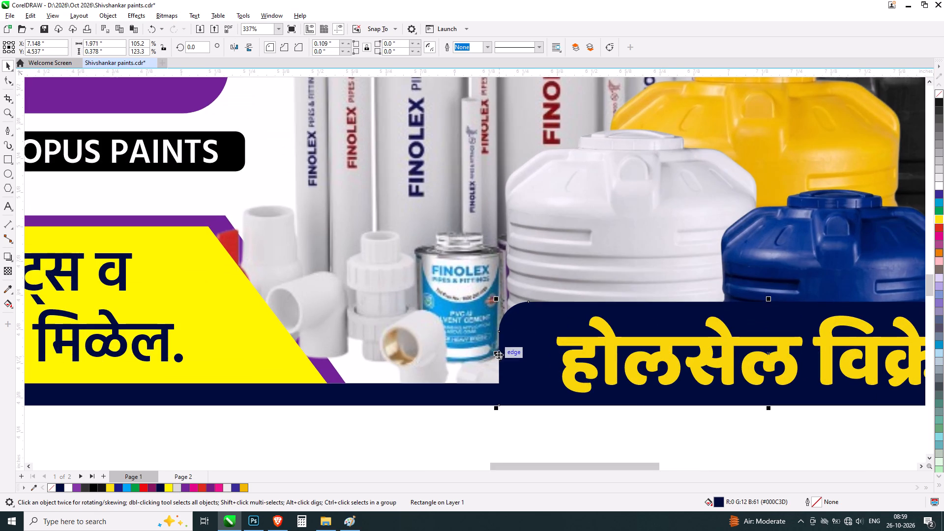
drag(498, 353, 481, 353)
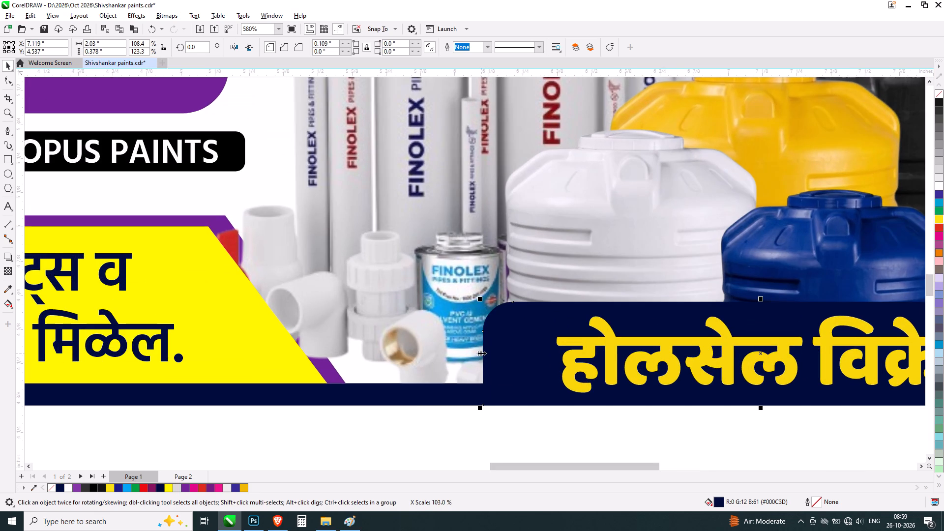
Increase the navy box's upper-left corner roundness to about 0.189 in with the Shape tool.
key(F10)
ctrl+drag(514, 302, 818, 298)
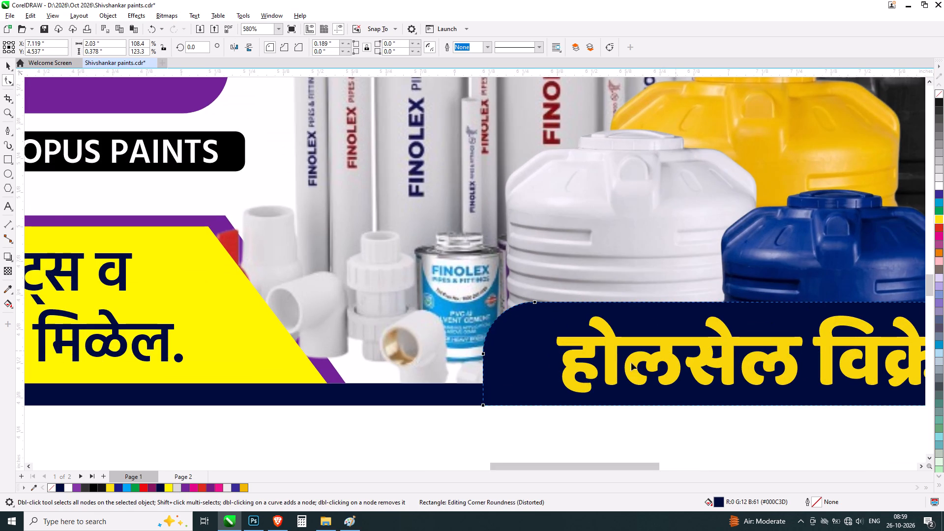
Centre the yellow "होलसेल विक्रेते" text horizontally on its navy box and deselect both.
key(space)
scroll(593, 372, down, 5)
scroll(640, 377, down, 4)
click(707, 393)
click(719, 377)
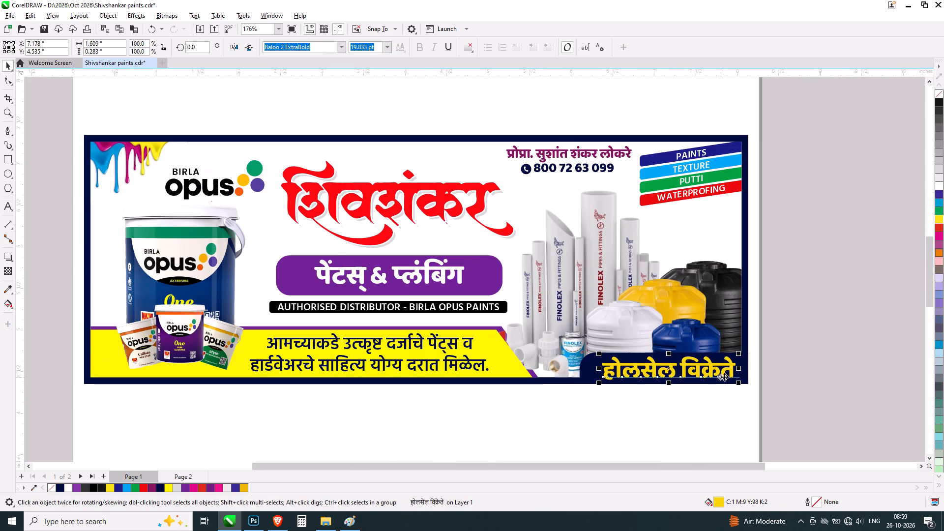
shift+click(743, 371)
key(c)
click(806, 359)
drag(798, 343, 709, 377)
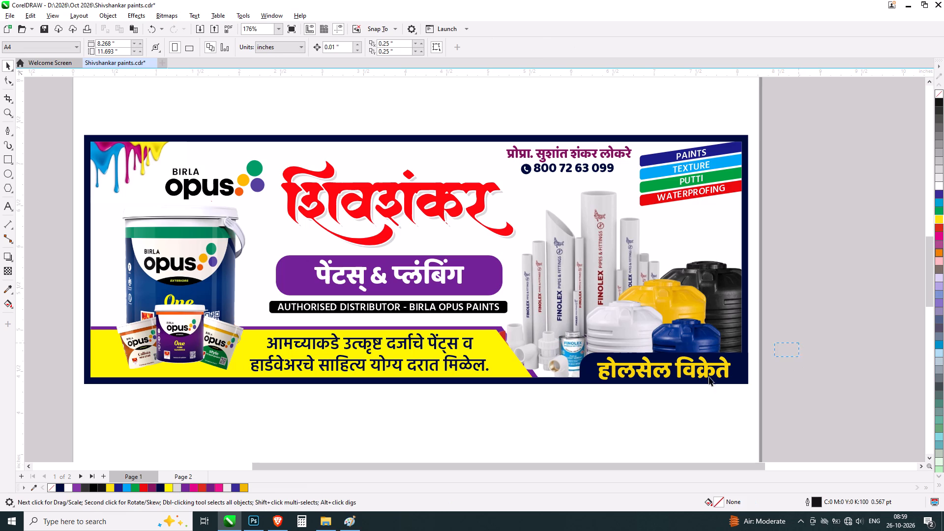
drag(709, 377, 561, 407)
click(797, 406)
Stretch the navy box behind "होलसेल विक्रेते" upward to a height of about 0.395 in.
scroll(760, 390, up, 7)
click(721, 342)
scroll(571, 299, up, 2)
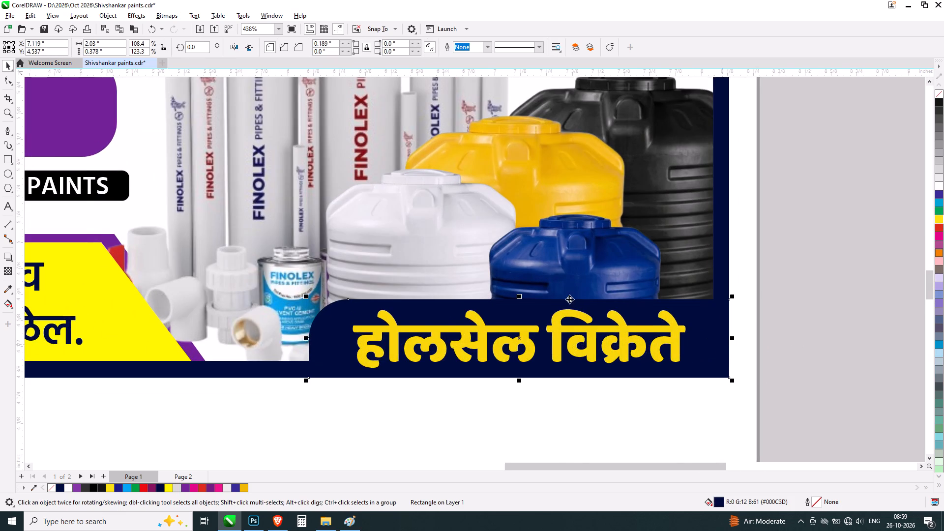
scroll(569, 299, up, 4)
drag(478, 295, 479, 288)
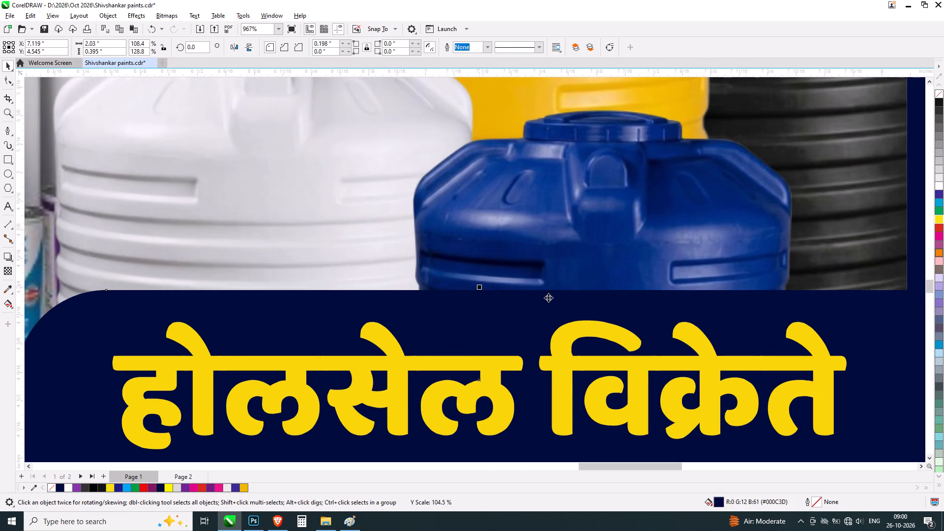
Centre the yellow "होलसेल विक्रेते" text vertically on the navy box and deselect both.
scroll(548, 295, down, 10)
click(721, 329)
drag(721, 394, 408, 272)
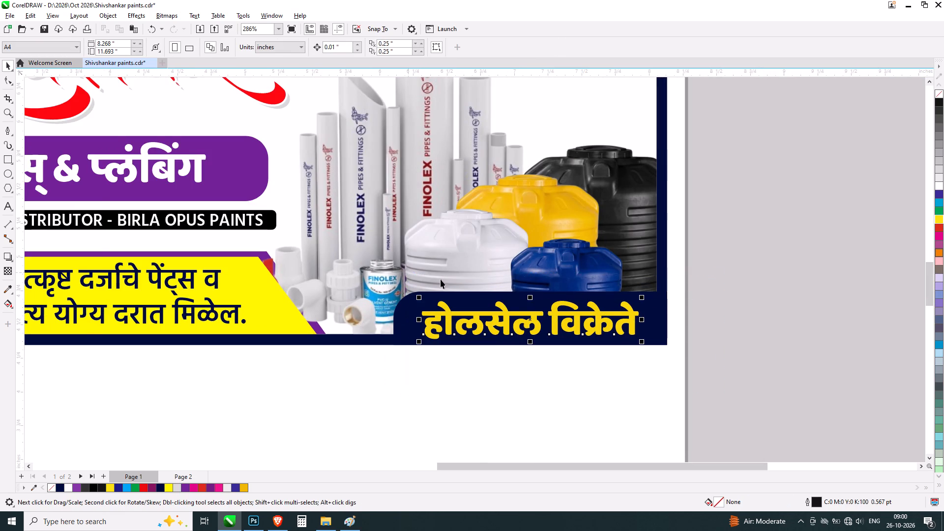
scroll(536, 313, up, 3)
shift+click(701, 317)
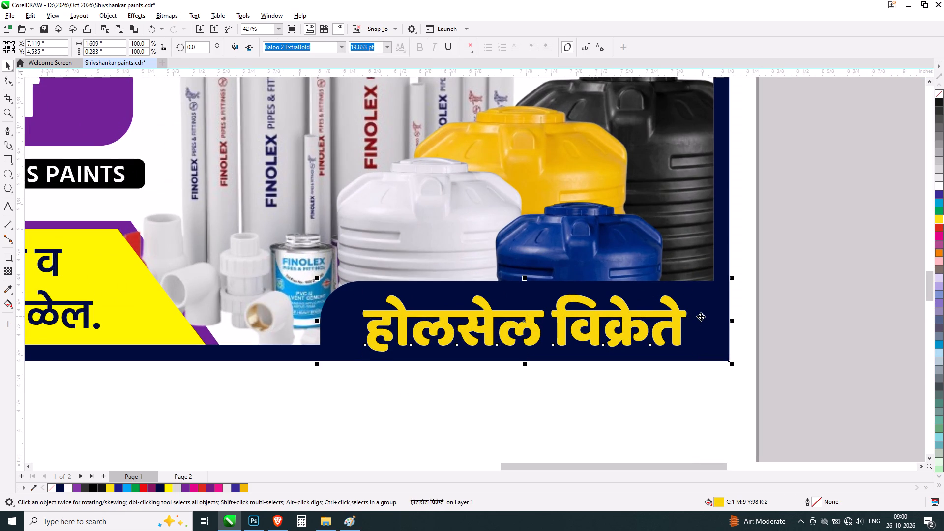
key(e)
click(795, 299)
drag(799, 271, 328, 390)
click(467, 392)
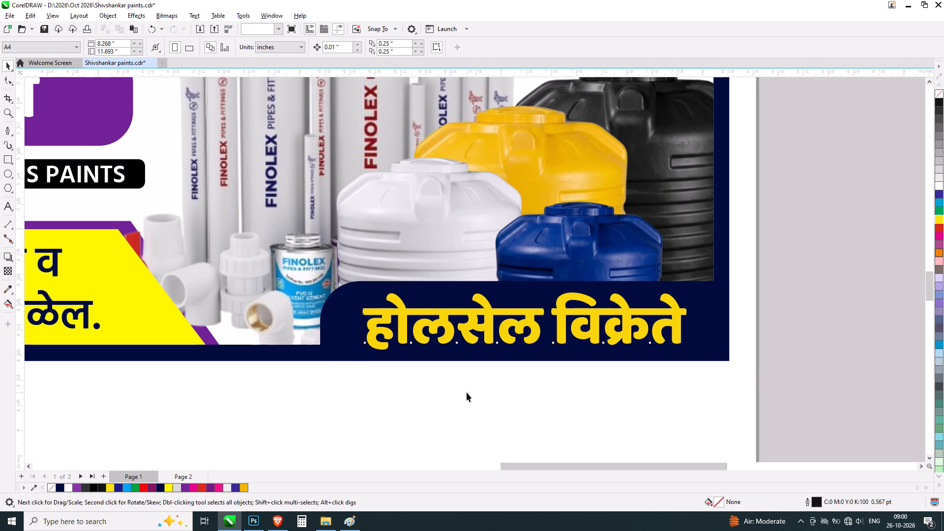
Centre the white "पेंटस् & प्लंबिंग" subtitle horizontally on its purple rounded box and deselect both.
scroll(574, 314, down, 4)
click(741, 330)
key(F4)
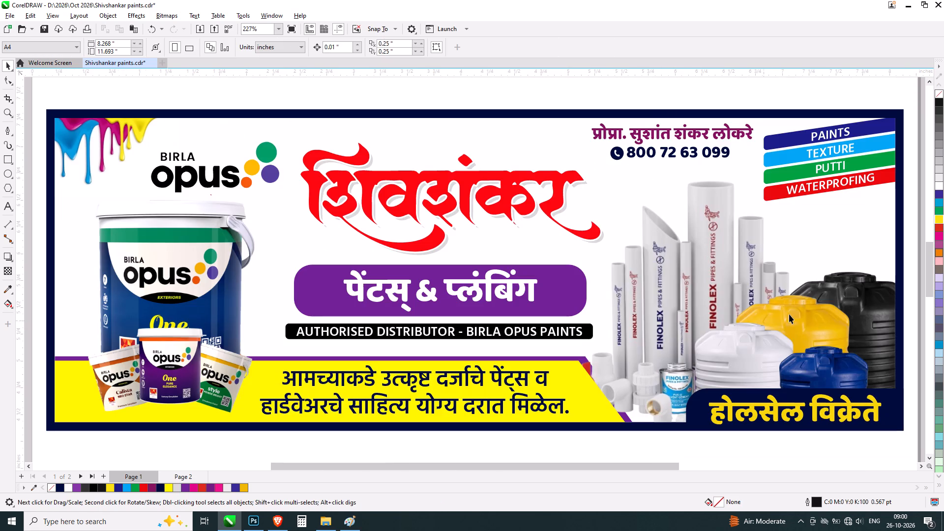
scroll(761, 307, down, 4)
click(821, 421)
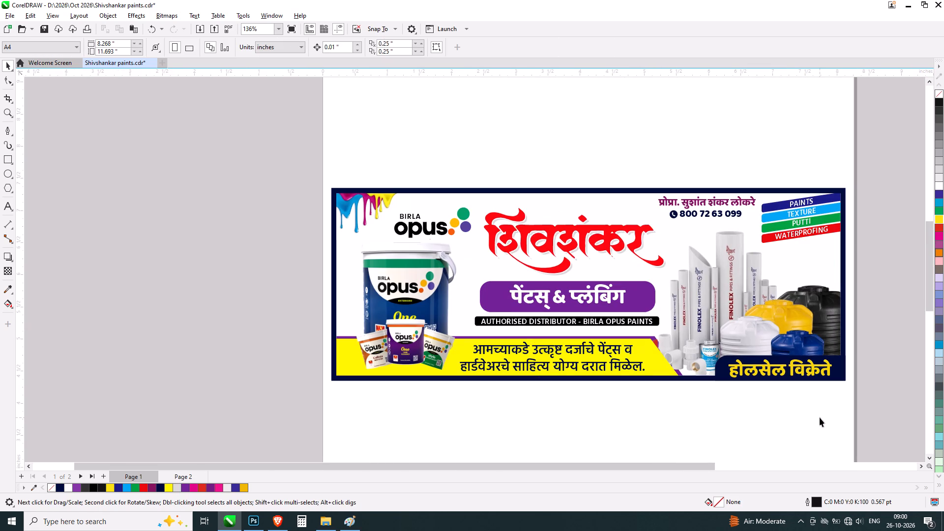
key(F4)
click(525, 296)
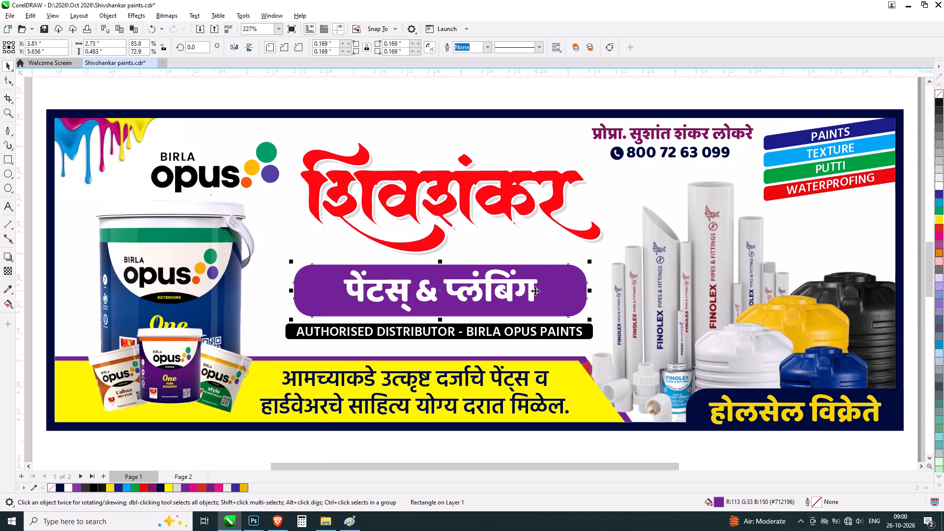
click(531, 290)
shift+click(561, 289)
key(c)
scroll(545, 294, down, 6)
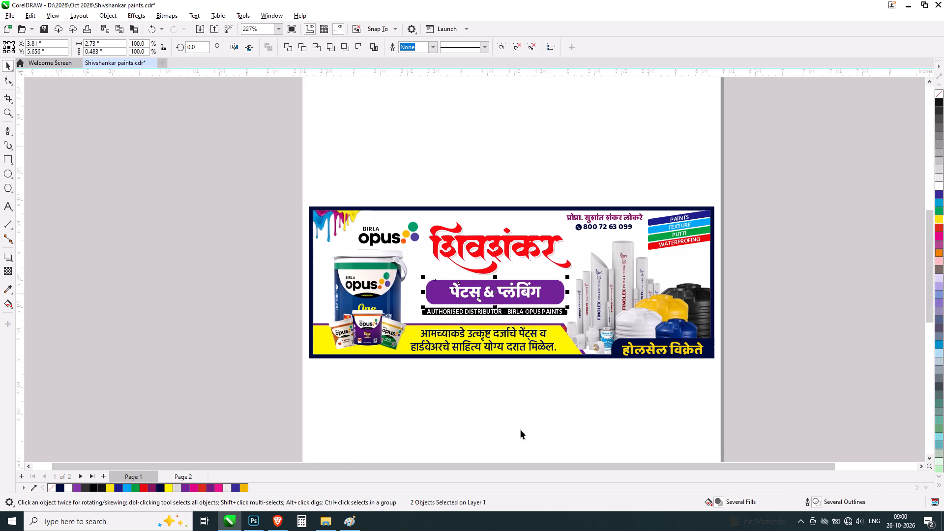
click(521, 430)
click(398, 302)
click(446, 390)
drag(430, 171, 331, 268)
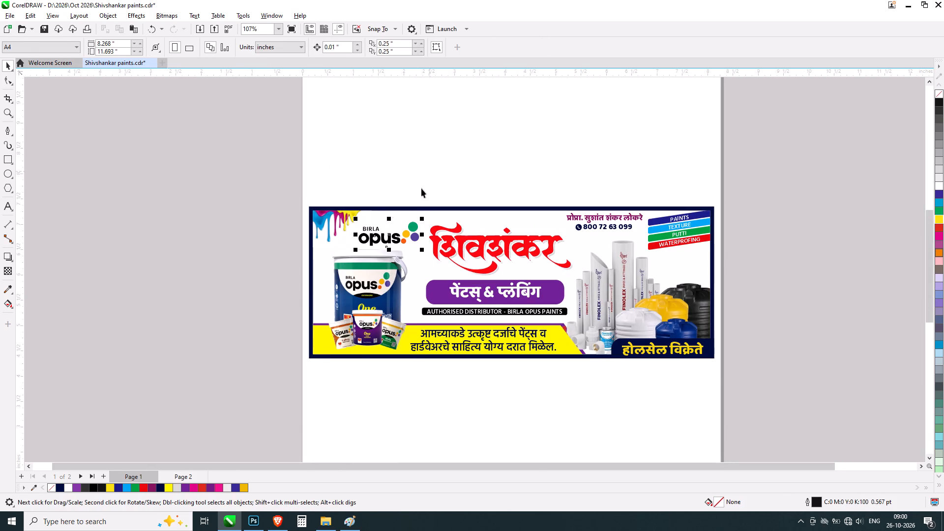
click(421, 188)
Slightly enlarge the paint-drip picture inside the banner's PowerClip from its lower-right corner and finish editing the contents.
scroll(362, 227, up, 5)
triple_click(344, 214)
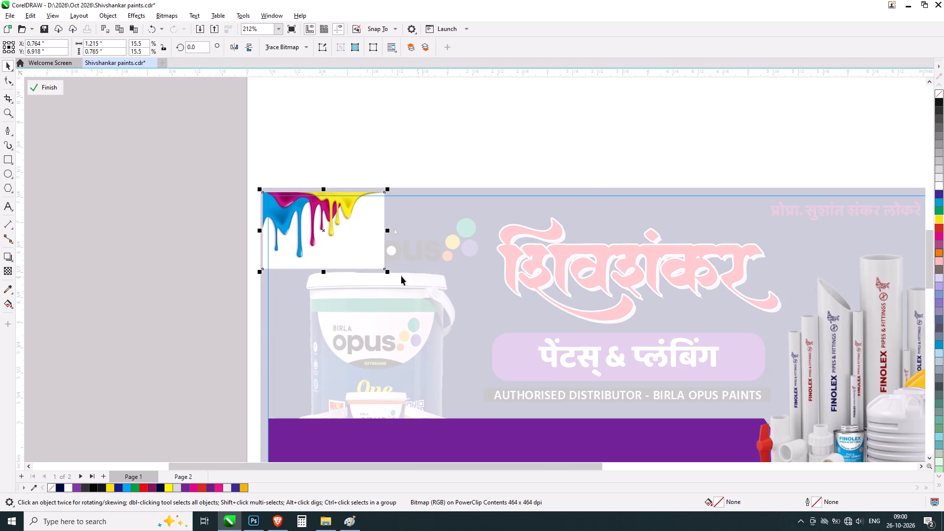
drag(391, 272, 406, 282)
key(grave)
click(437, 140)
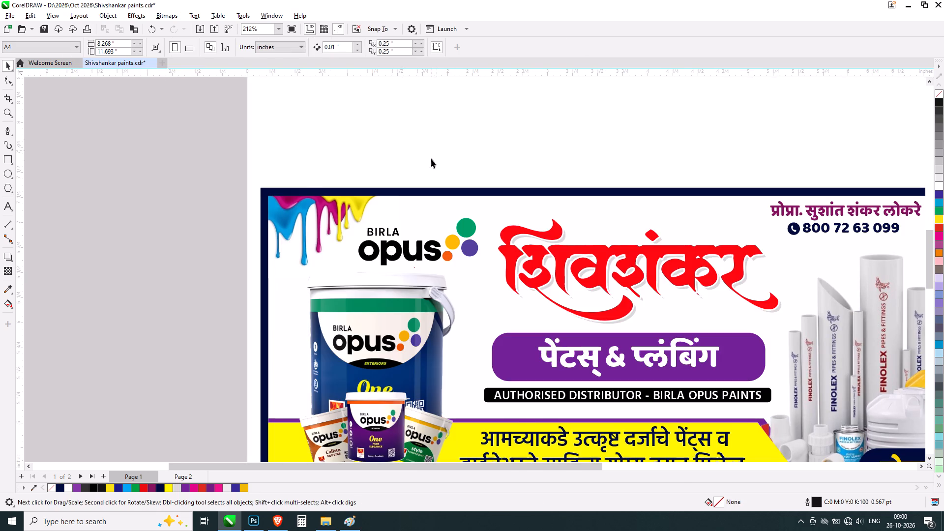
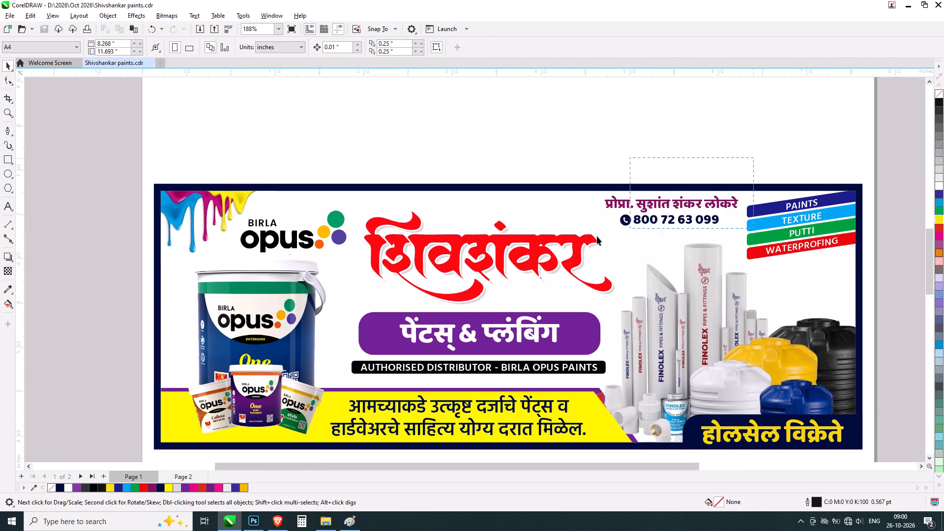
Draw a rectangle over the proprietor name and phone number, overlapping the banner's top edge, narrowed to about 1.67 by 0.83 in.
drag(597, 236, 576, 238)
click(659, 165)
key(F6)
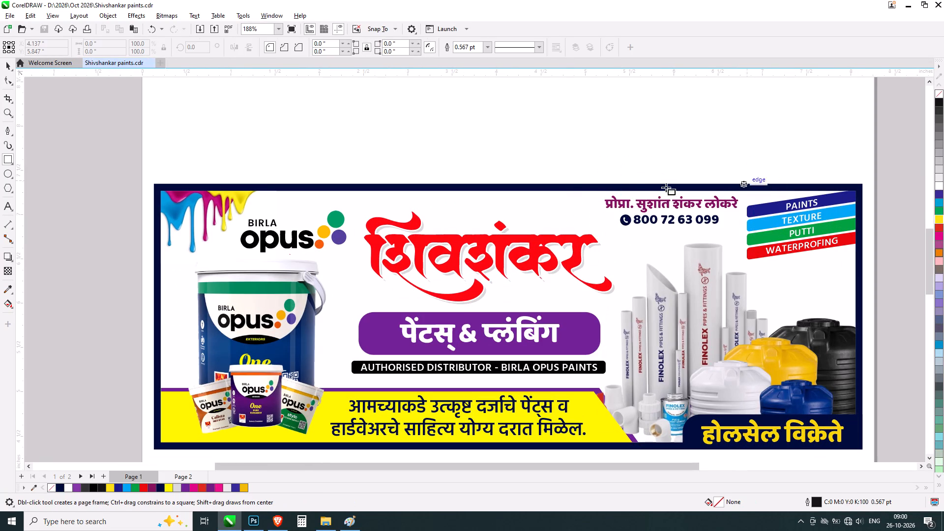
drag(549, 157, 872, 236)
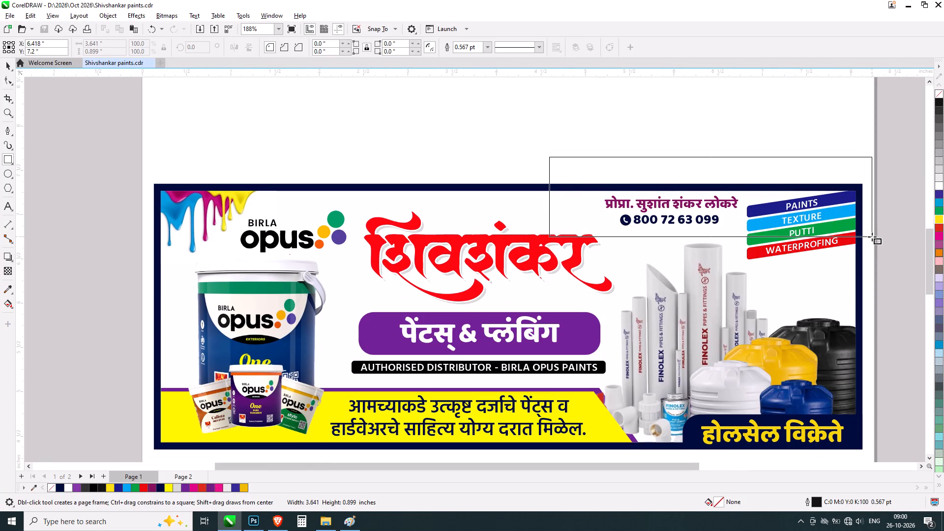
drag(872, 236, 744, 231)
click(744, 231)
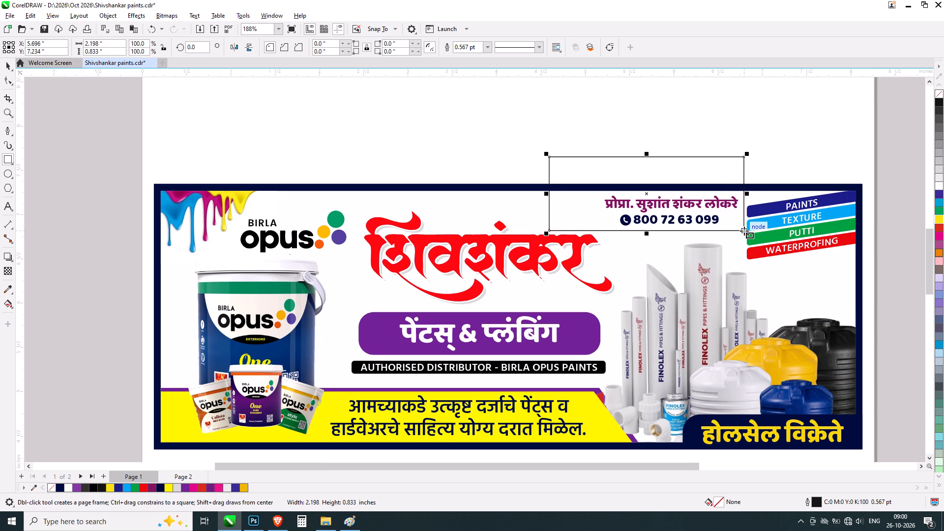
key(space)
drag(545, 194, 600, 202)
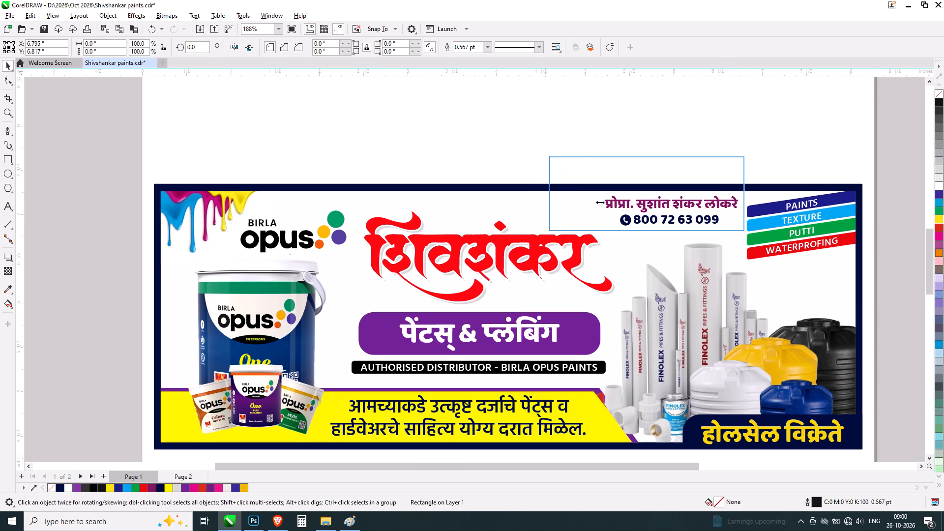
drag(600, 202, 600, 202)
drag(547, 194, 593, 197)
Round the rectangle's lower-left corner to about 0.416 in and extend its right side past the banner to about 3.46 in wide.
key(F10)
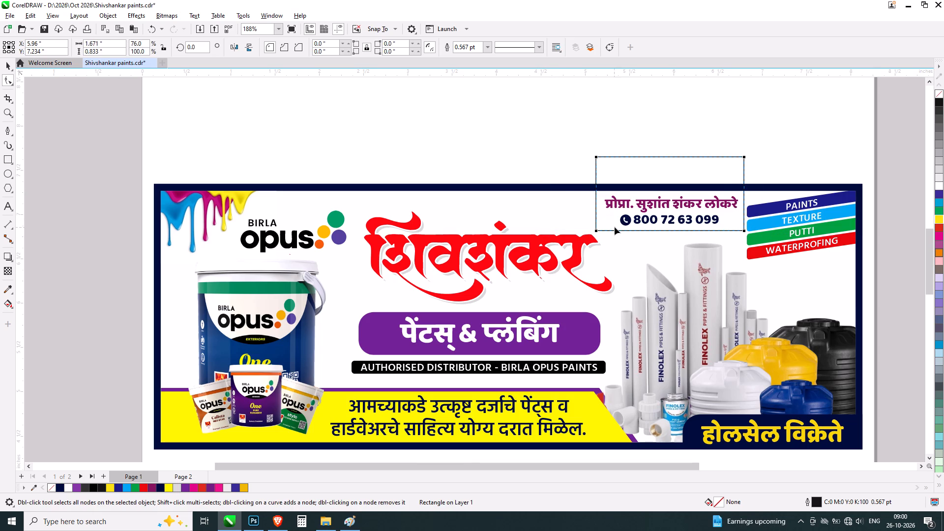
ctrl+drag(594, 231, 785, 279)
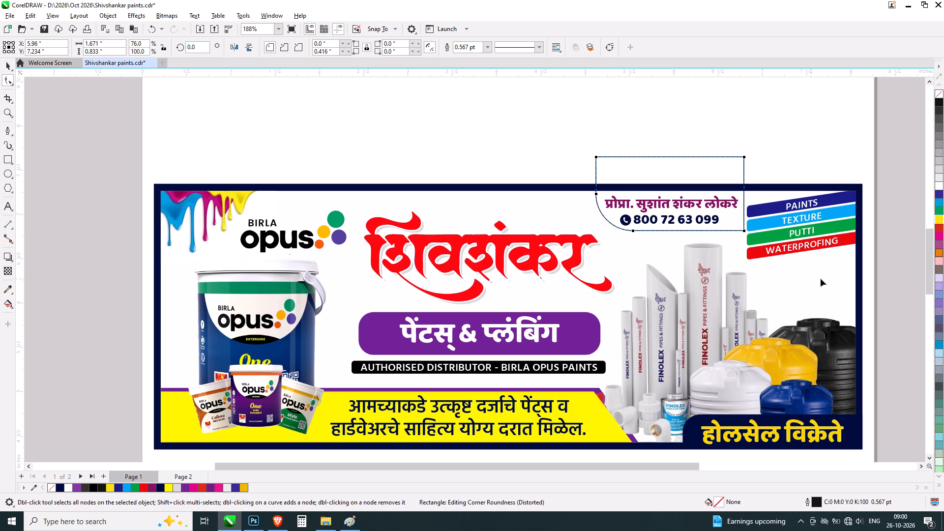
key(space)
drag(747, 196, 771, 202)
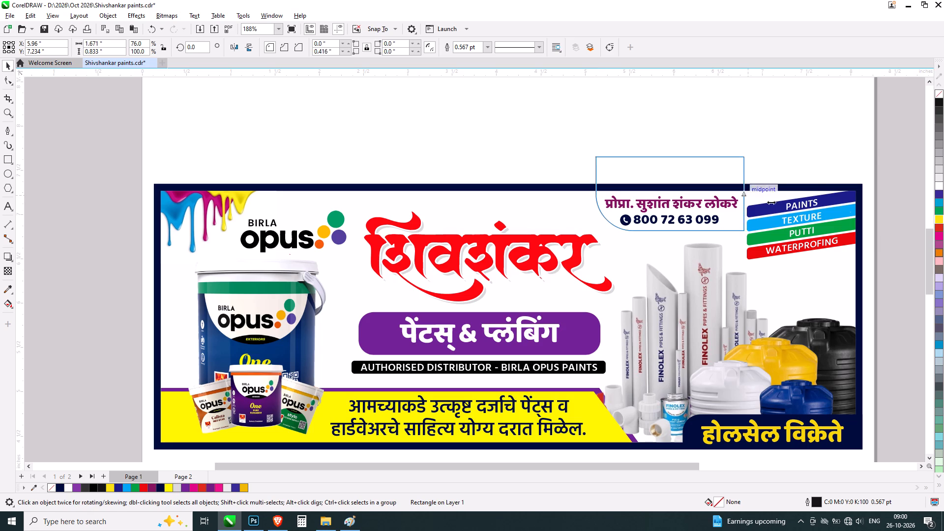
drag(771, 202, 906, 214)
Fill the rounded shape with 20% black and remove its outline.
click(938, 170)
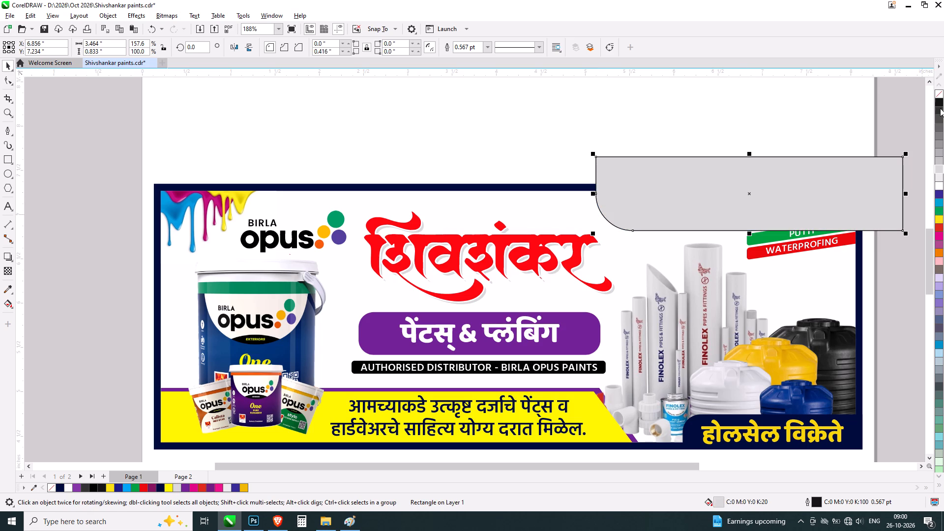
right_click(939, 96)
Place the grey shape inside the banner's PowerClip frame.
key(f)
click(569, 206)
click(693, 147)
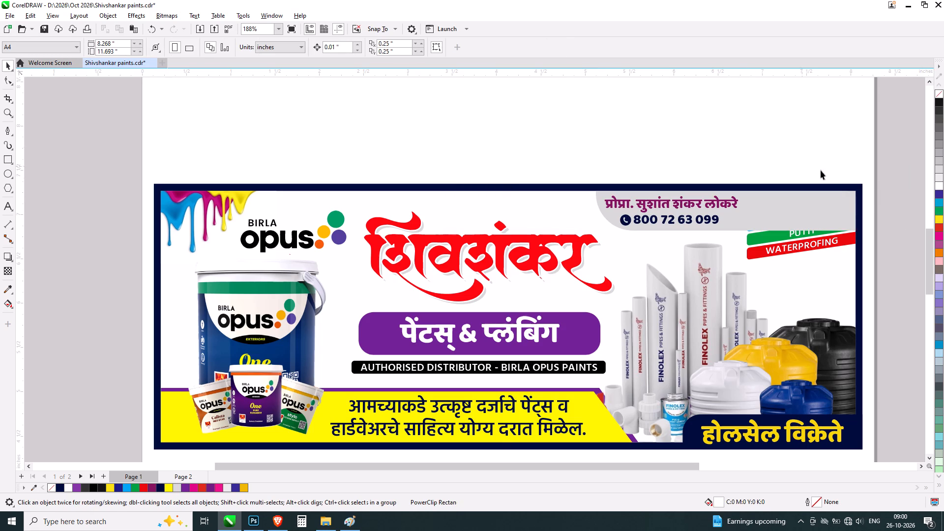
Bring the slanted PAINTS, TEXTURE, PUTTI and WATERPROFING stripes in front of the grey shape within the PowerClip contents.
double_click(843, 253)
scroll(616, 185, down, 4)
alt+drag(836, 151, 676, 244)
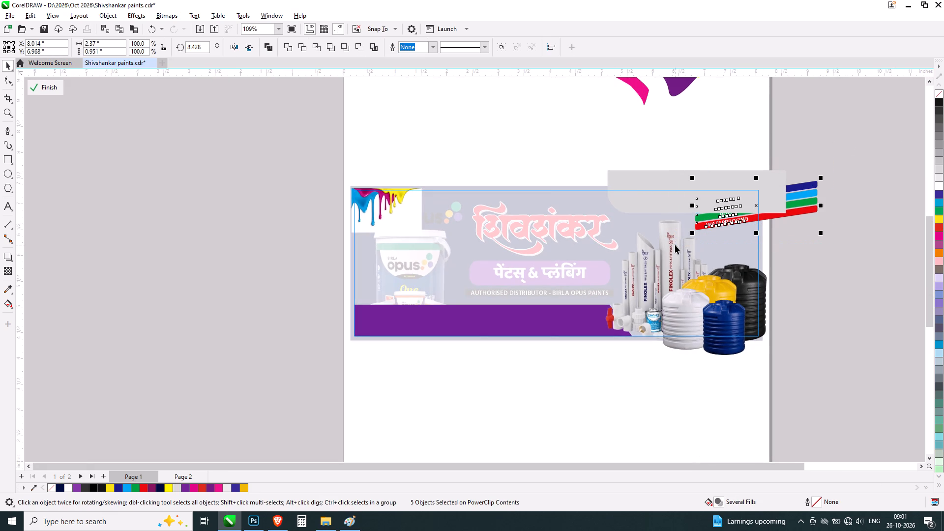
key(shift+Page_Up)
click(861, 142)
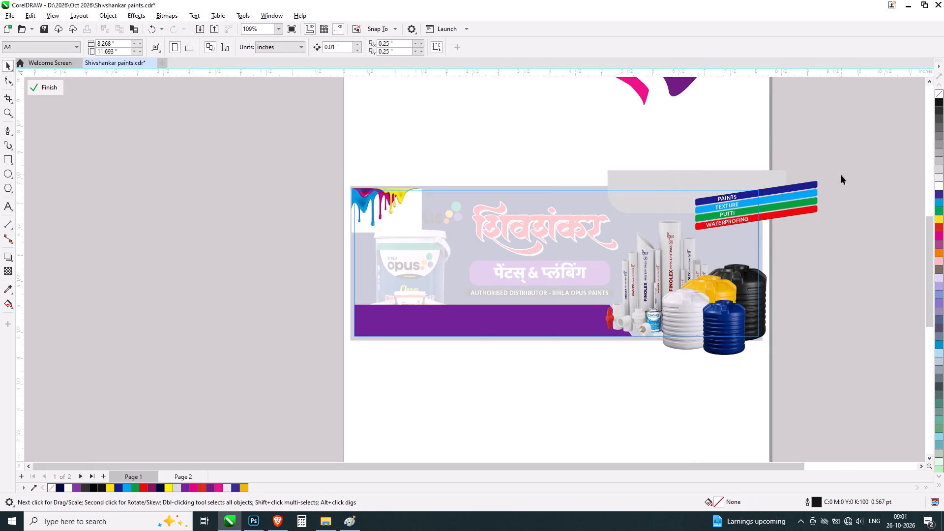
key(grave)
click(844, 169)
Stretch the grey shape's left side outward within the PowerClip to a width of about 3.54 in and finish editing.
scroll(744, 196, up, 4)
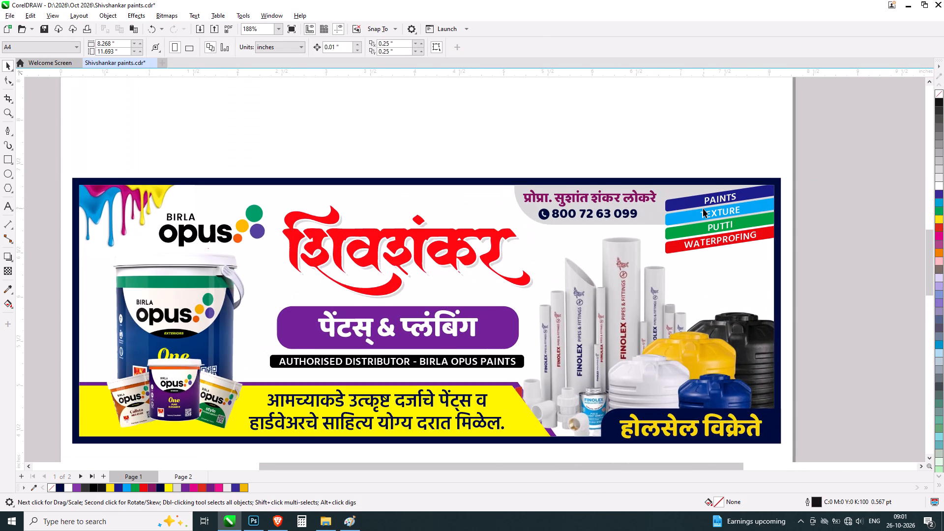
scroll(703, 208, up, 3)
scroll(693, 206, down, 3)
click(761, 112)
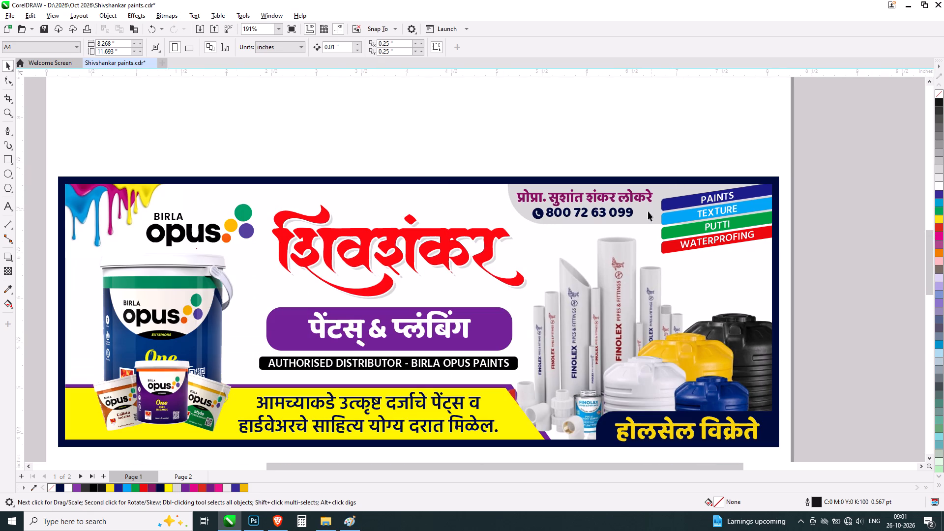
double_click(659, 197)
click(606, 211)
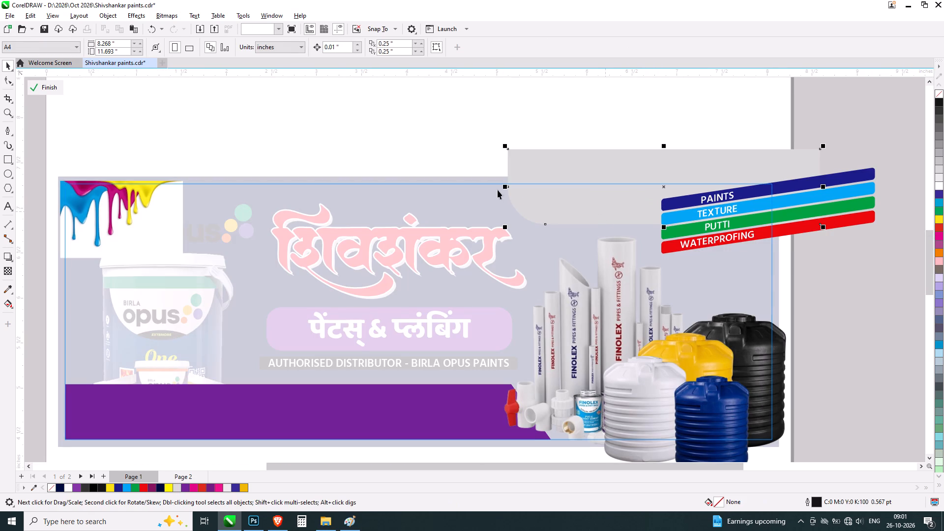
drag(505, 187, 498, 188)
key(grave)
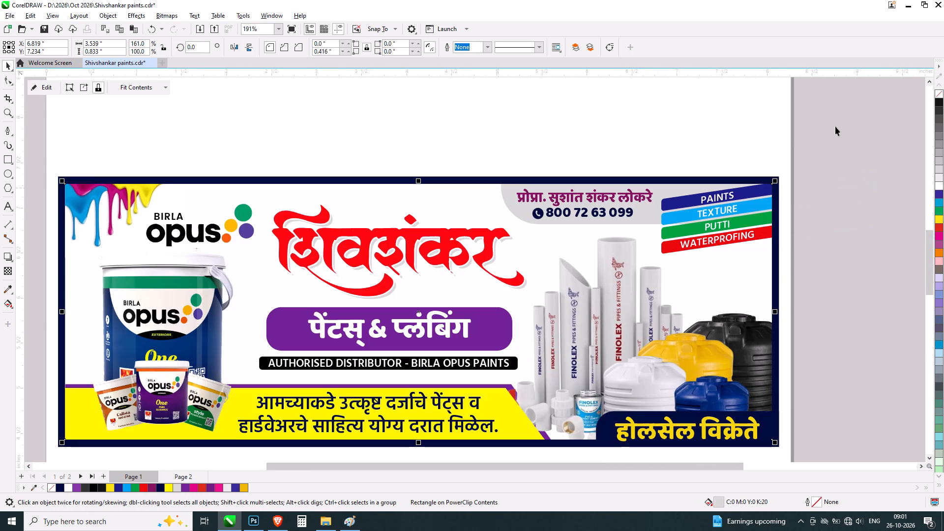
click(836, 124)
Nudge the proprietor name and phone line together 0.02 in right and 0.01 in up on the grey shape.
scroll(623, 195, up, 3)
drag(685, 131, 424, 249)
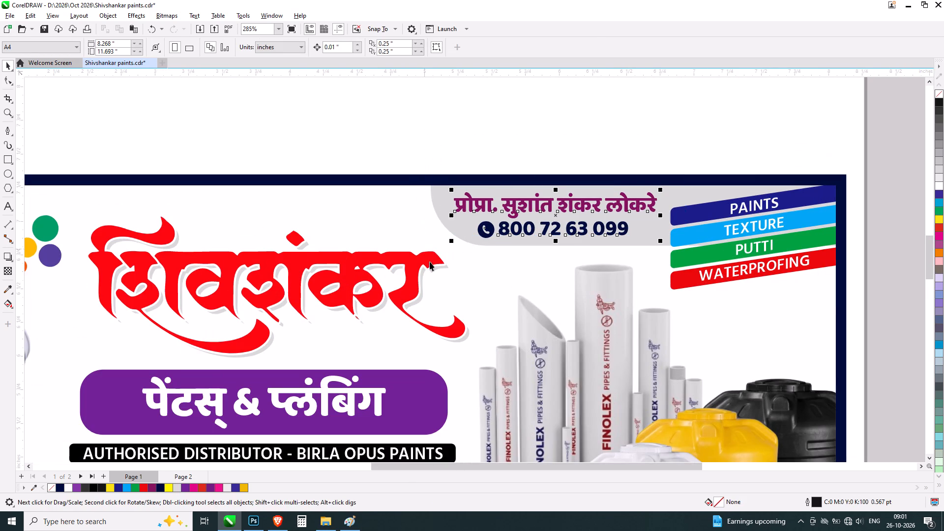
key(Right)
key(Right)
key(Up)
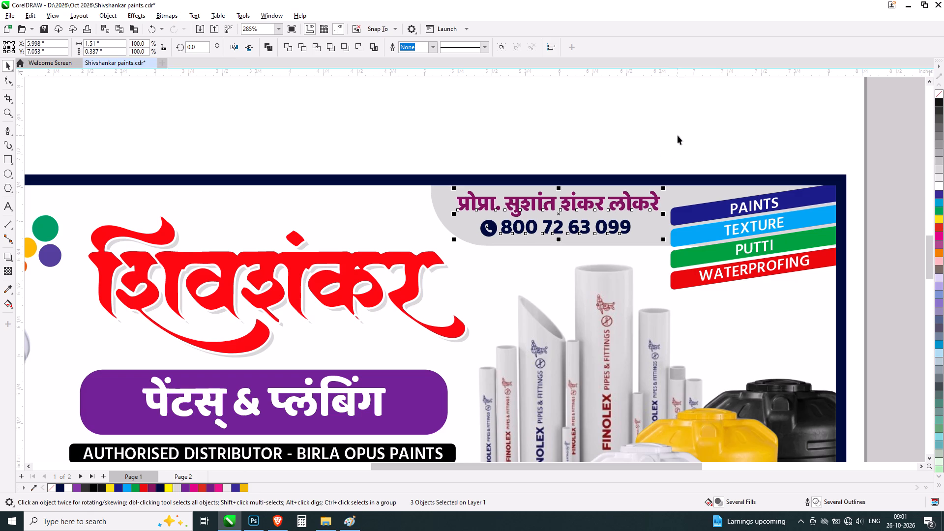
click(678, 135)
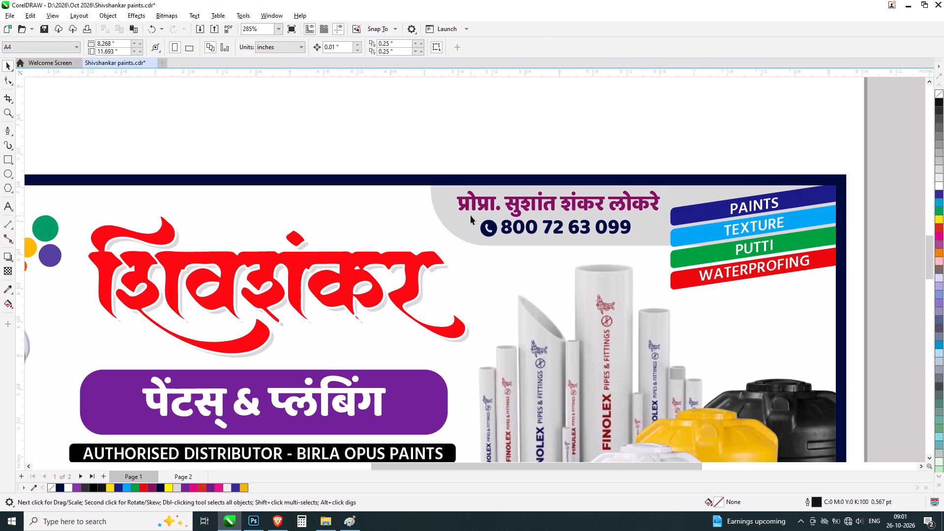
Nudge the phone number and its icon down 0.01 in, away from the proprietor name.
alt+drag(471, 212, 660, 257)
key(Down)
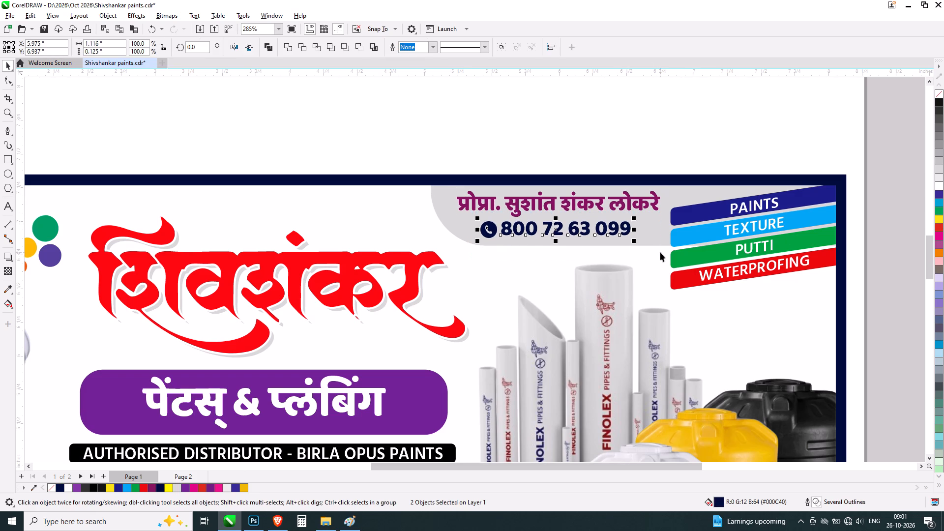
click(652, 138)
Nudge the proprietor name and phone line together 0.01 in right, shifting them 0.01 in up and back down.
drag(670, 126, 422, 251)
key(Right)
key(Up)
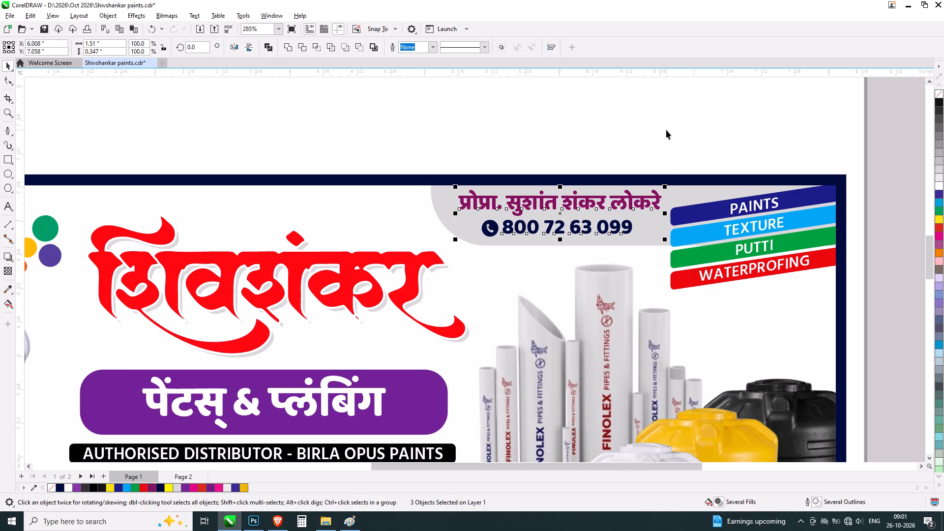
click(666, 130)
drag(670, 151, 415, 260)
key(Down)
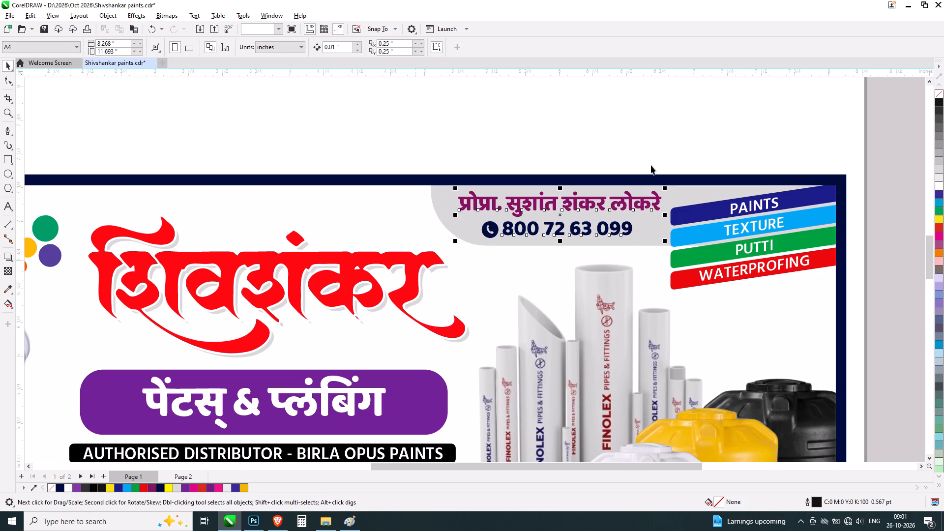
click(651, 159)
Nudge the phone number and its icon 0.01 in right and 0.01 in down beneath the proprietor name.
scroll(625, 236, up, 5)
alt+drag(658, 258, 332, 189)
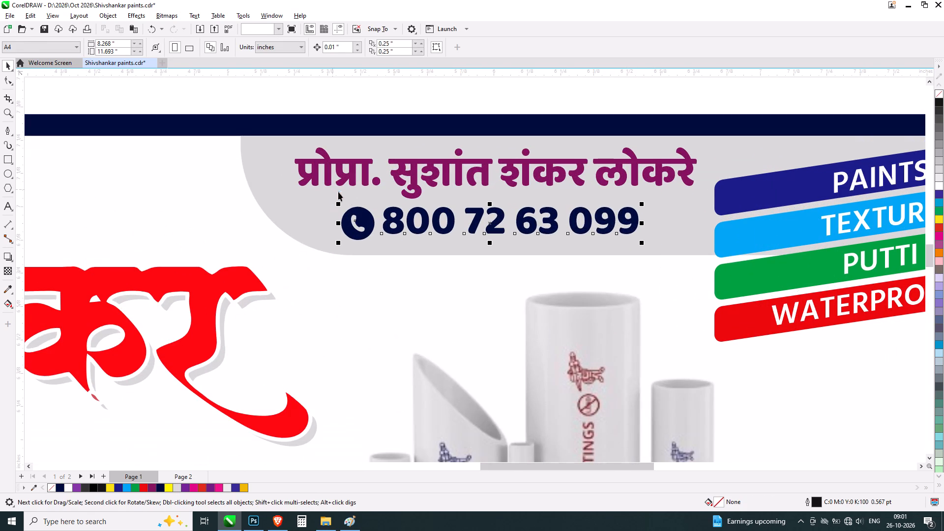
key(Right)
key(Down)
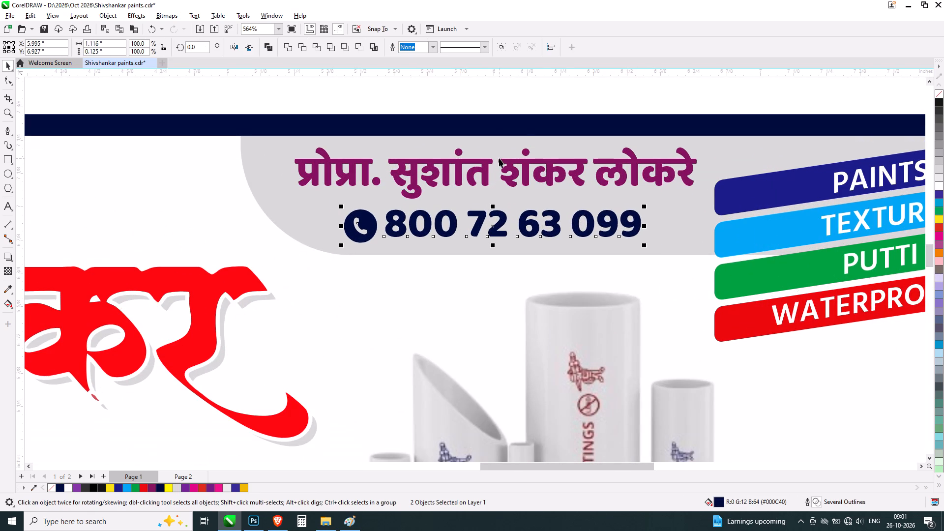
click(542, 98)
Nudge the round phone icon up 0.01 in and shrink it about its centre to about 0.115 in.
scroll(382, 271, up, 4)
alt+drag(385, 274, 280, 157)
key(Up)
scroll(349, 191, up, 5)
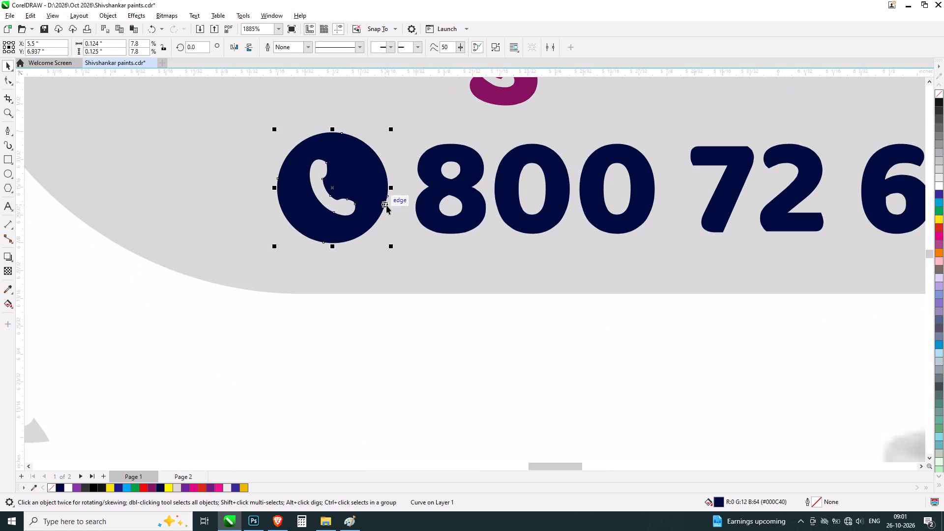
scroll(384, 214, up, 3)
shift+drag(394, 88, 392, 93)
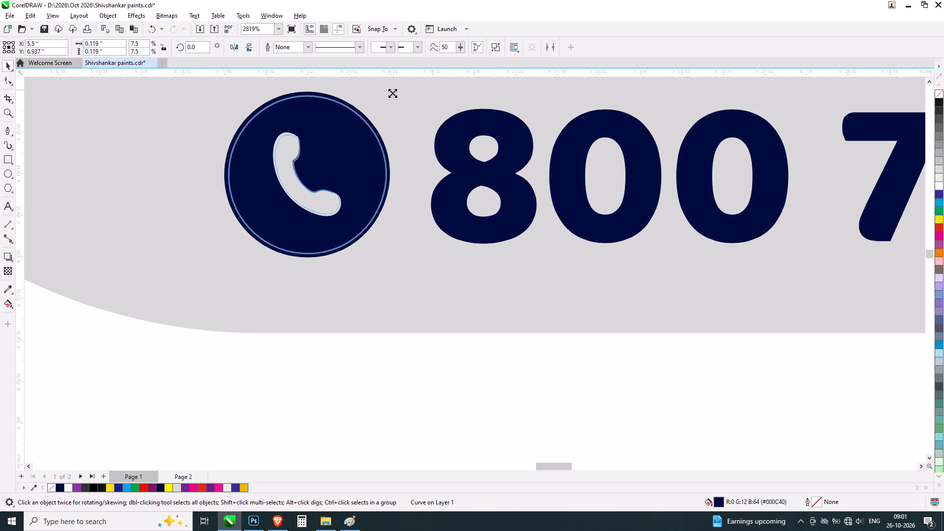
shift+drag(392, 93, 391, 95)
scroll(424, 178, down, 18)
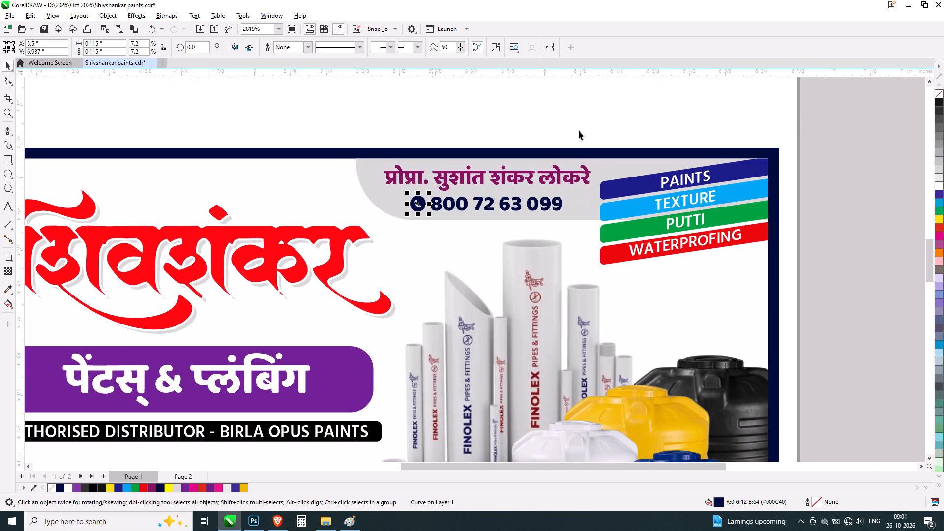
click(589, 104)
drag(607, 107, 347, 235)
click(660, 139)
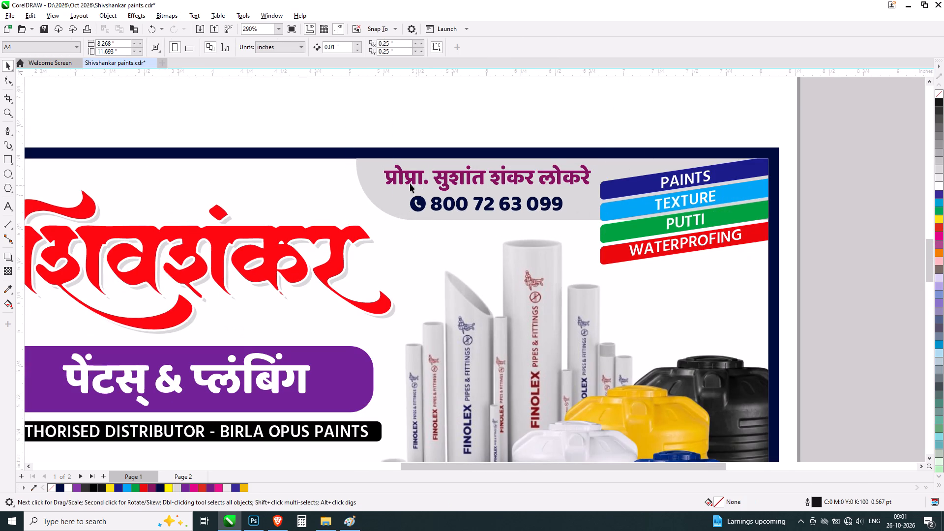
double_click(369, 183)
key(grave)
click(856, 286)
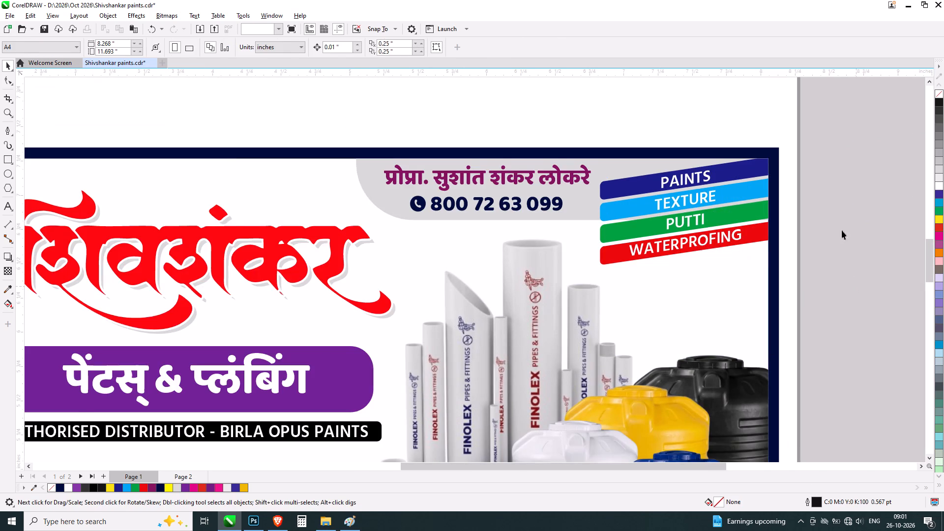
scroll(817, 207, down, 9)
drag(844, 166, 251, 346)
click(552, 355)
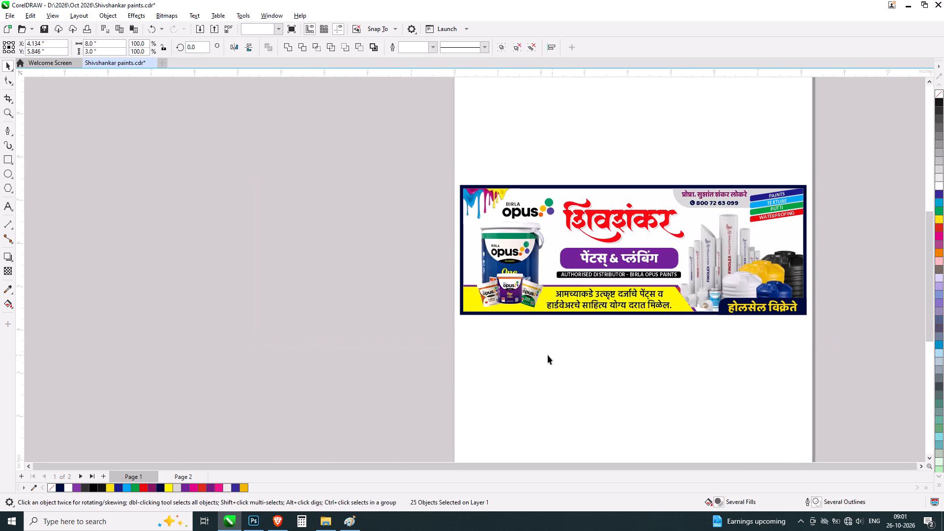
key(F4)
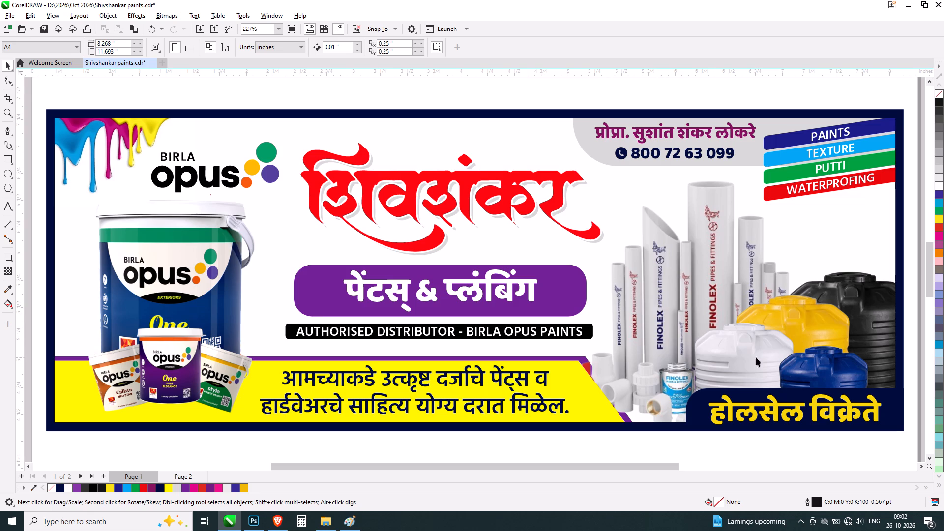
Enlarge the water tanks together within the PowerClip to about 2.65 in wide, move them upward, and finish editing.
double_click(824, 342)
click(822, 342)
scroll(586, 284, down, 6)
alt+click(807, 276)
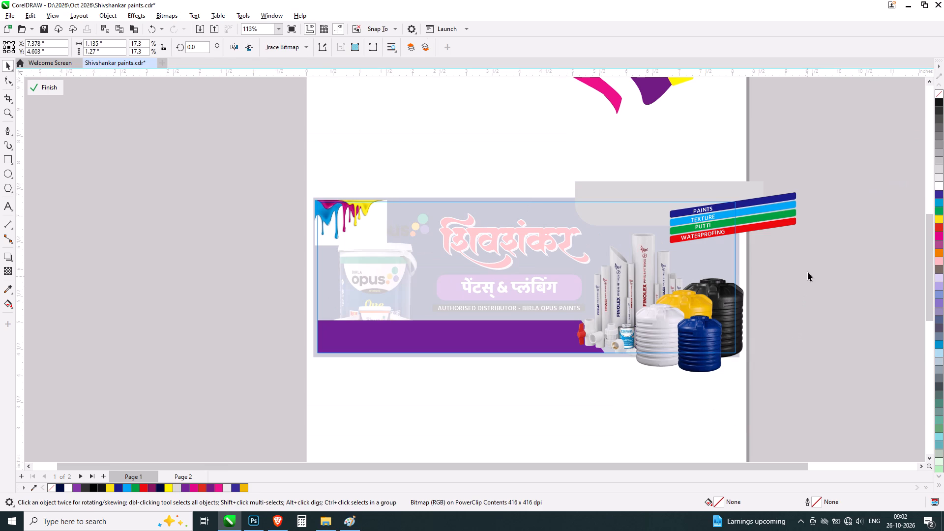
alt+drag(807, 265, 592, 418)
scroll(706, 300, up, 3)
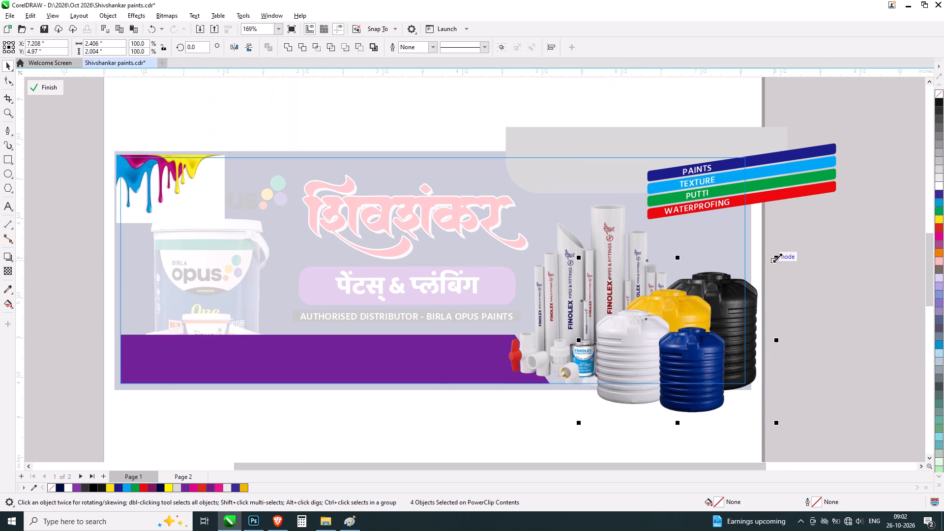
drag(777, 258, 796, 209)
drag(722, 301, 721, 293)
drag(713, 312, 713, 303)
drag(713, 308, 713, 303)
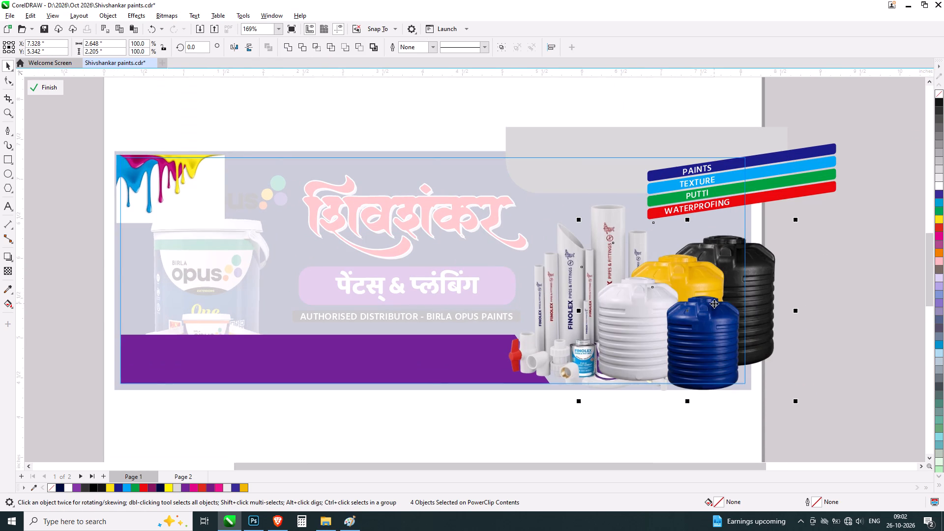
key(grave)
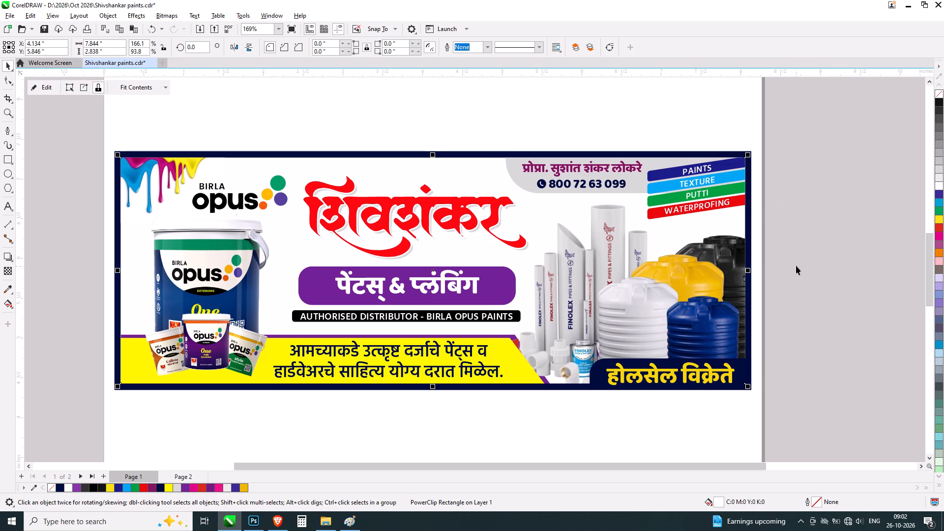
click(796, 265)
Enlarge the white water tank within the PowerClip to about 1.47 in wide, nudge it 0.01 in right, and finish editing.
double_click(646, 332)
click(630, 336)
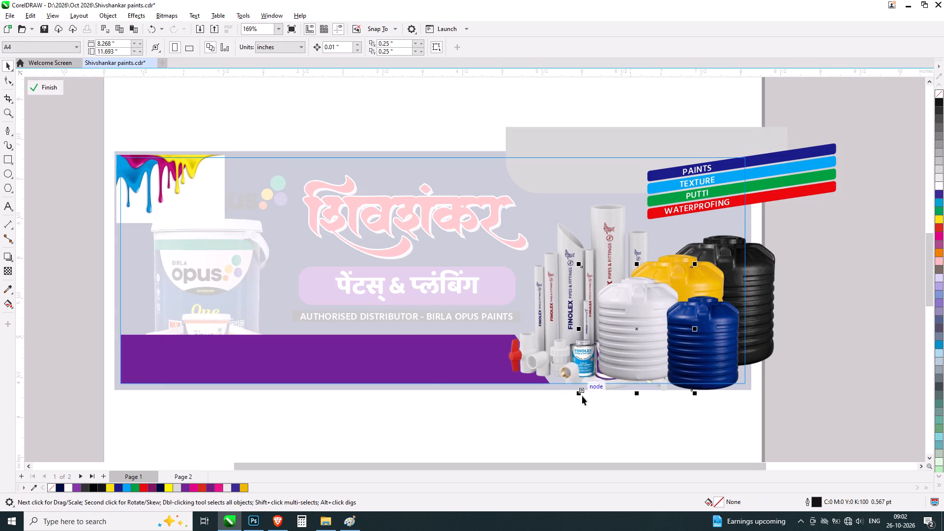
drag(577, 396, 567, 413)
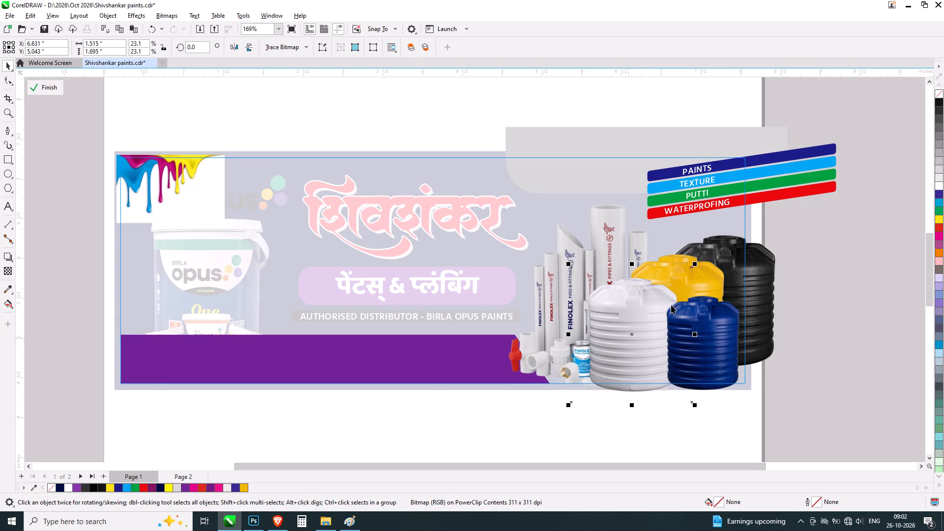
scroll(675, 289, up, 5)
click(705, 257)
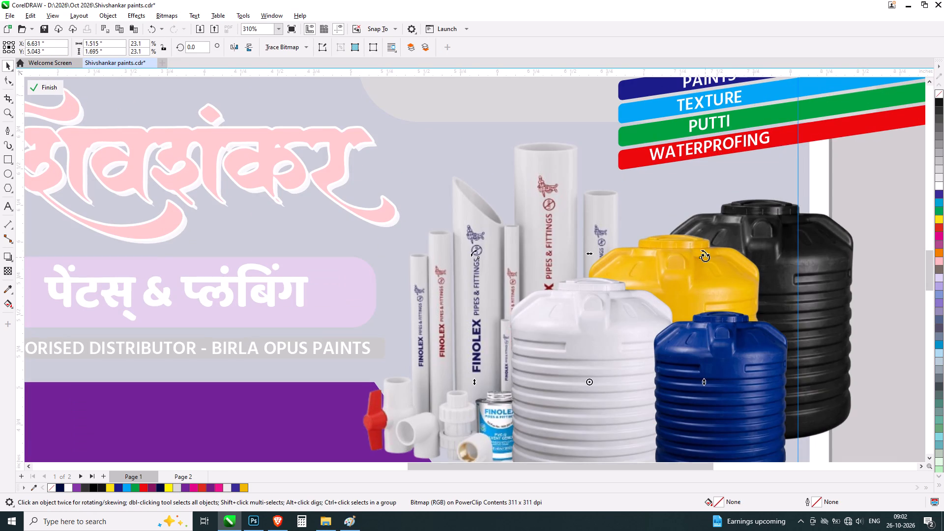
click(641, 344)
click(594, 321)
drag(703, 255, 703, 262)
key(Right)
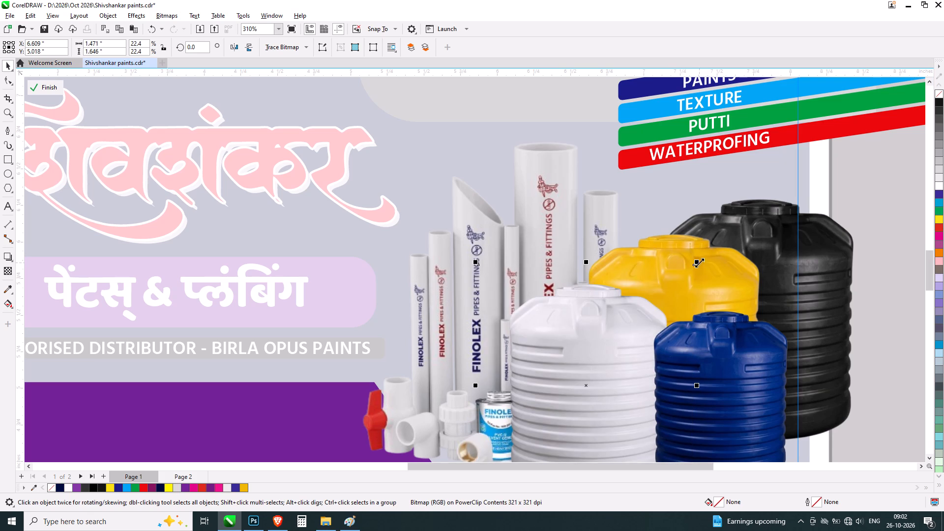
click(853, 204)
key(grave)
Move the four water tanks together 0.16 in left within the PowerClip and finish editing.
scroll(626, 222, down, 3)
triple_click(708, 225)
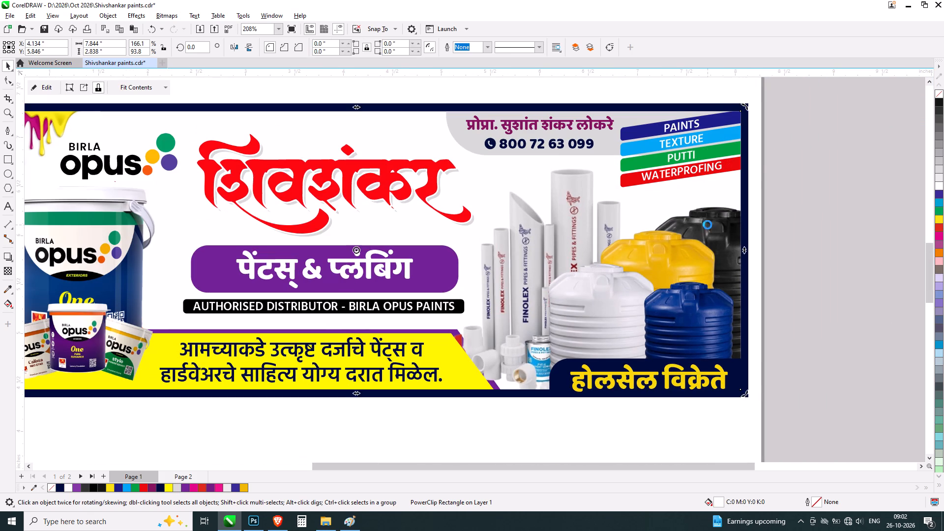
click(795, 198)
click(775, 243)
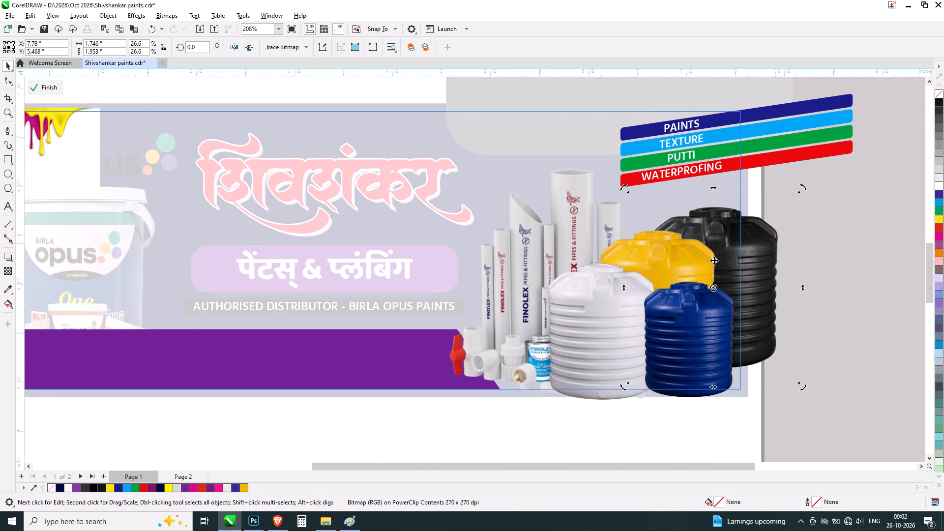
scroll(680, 269, down, 4)
click(798, 230)
drag(800, 212, 578, 388)
scroll(666, 310, up, 2)
key(Left)
key(Left)
key(Left)
key(Left)
key(Left)
key(Left)
key(Left)
key(Left)
key(Left)
key(Left)
key(Left)
key(Left)
key(Left)
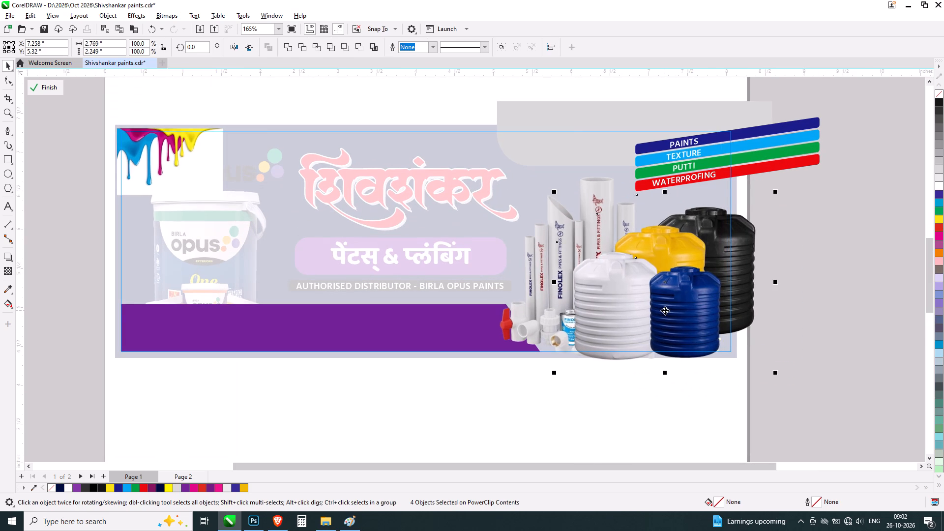
key(Left)
key(Left)
key(Left)
key(Left)
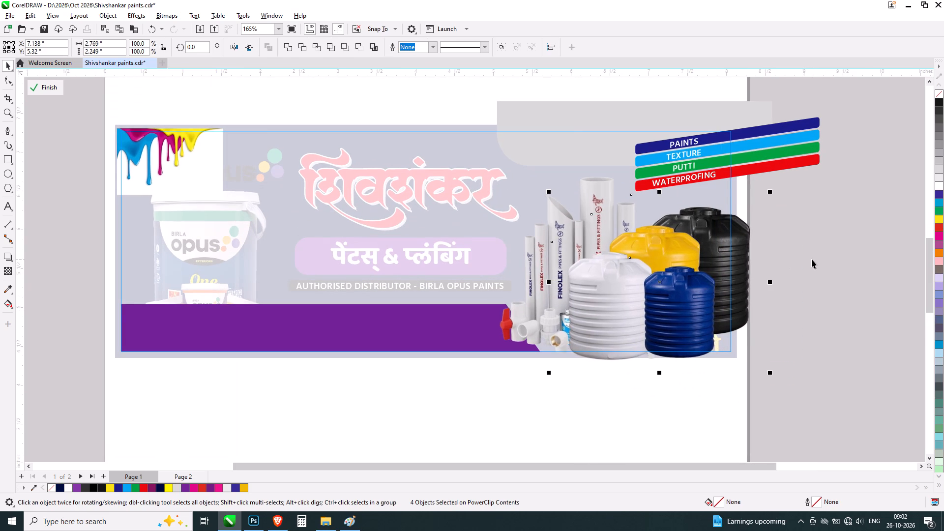
key(Right)
key(Left)
key(Right)
click(811, 259)
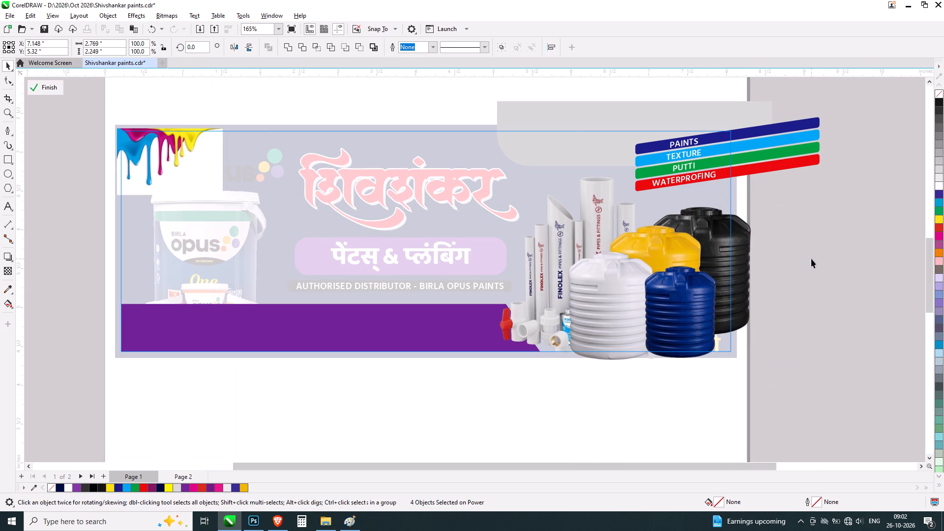
key(grave)
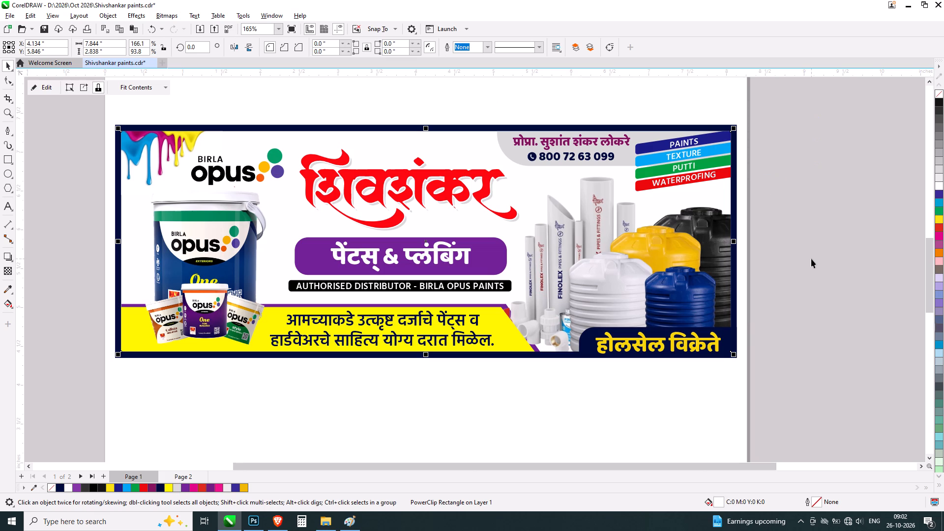
click(811, 259)
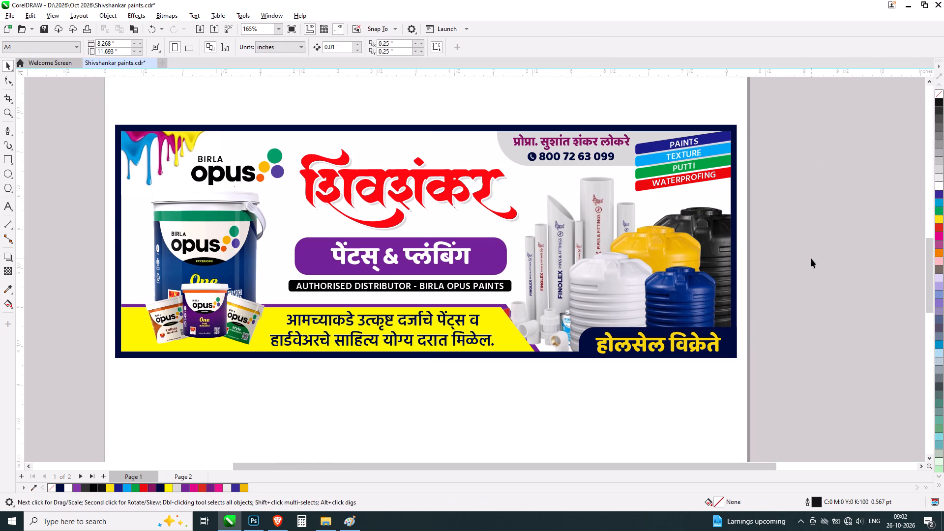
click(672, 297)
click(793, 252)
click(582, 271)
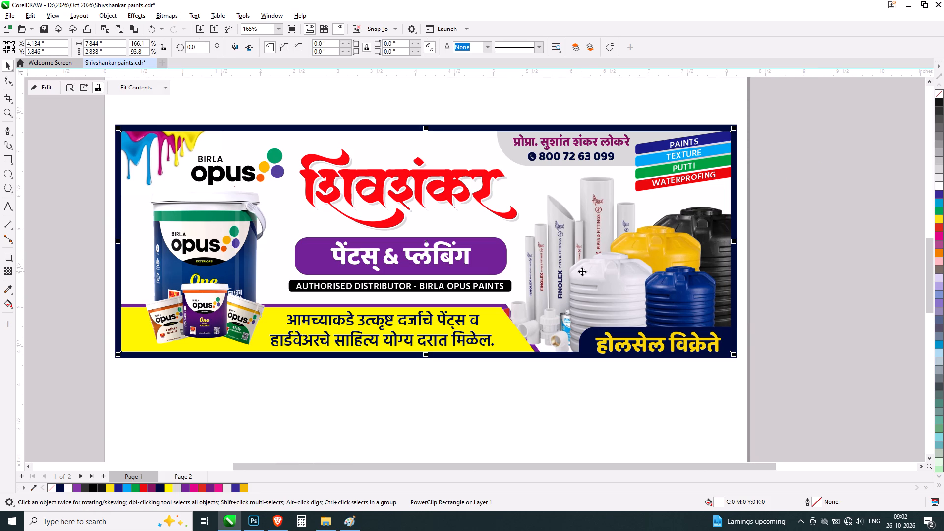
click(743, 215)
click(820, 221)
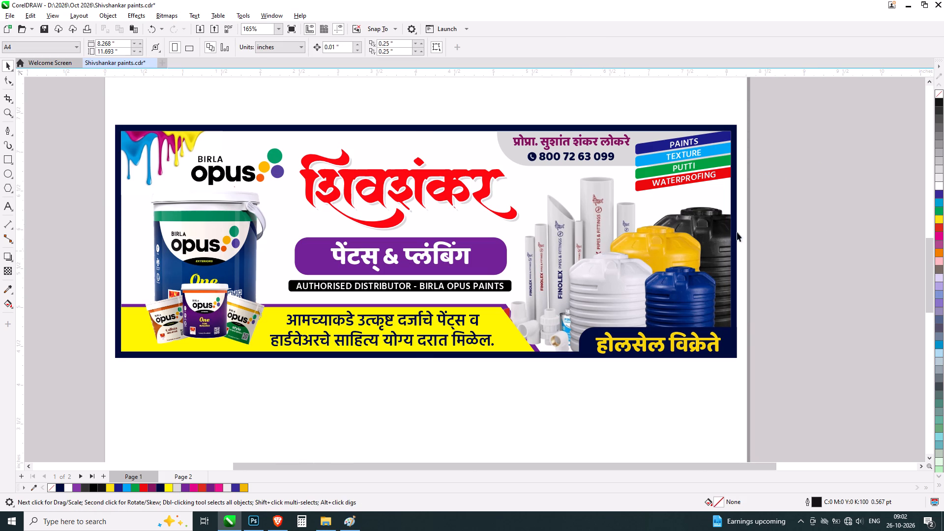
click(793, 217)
Shrink the Finolex pipes picture slightly within the PowerClip to about 2.5 in wide and finish editing.
triple_click(584, 226)
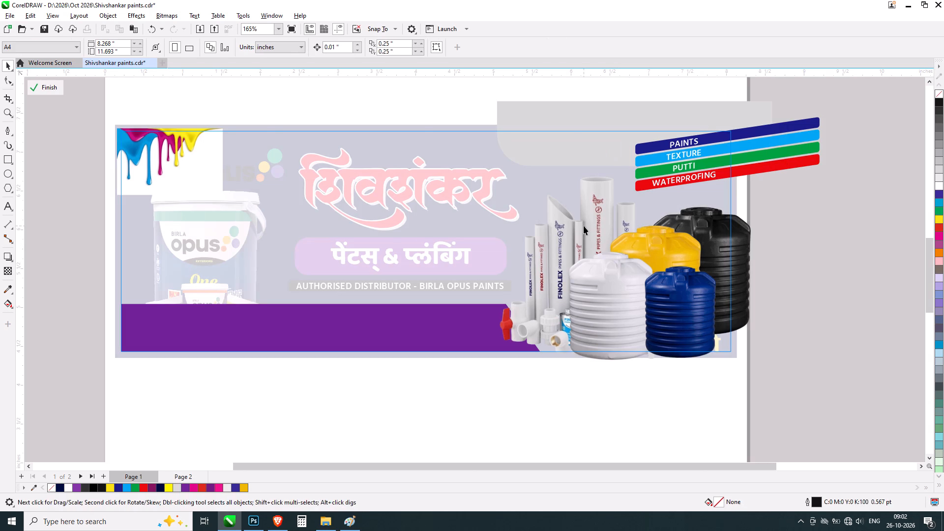
click(696, 376)
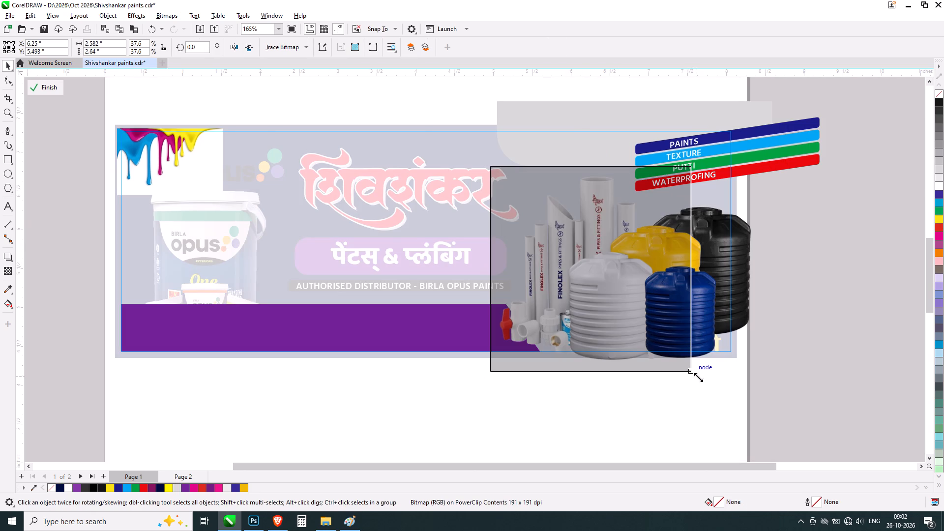
click(823, 302)
click(579, 227)
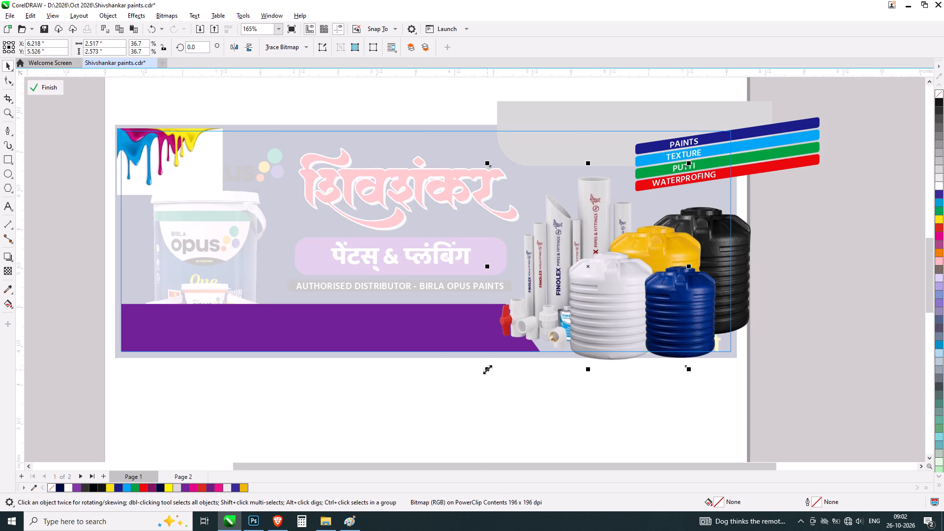
click(487, 369)
key(grave)
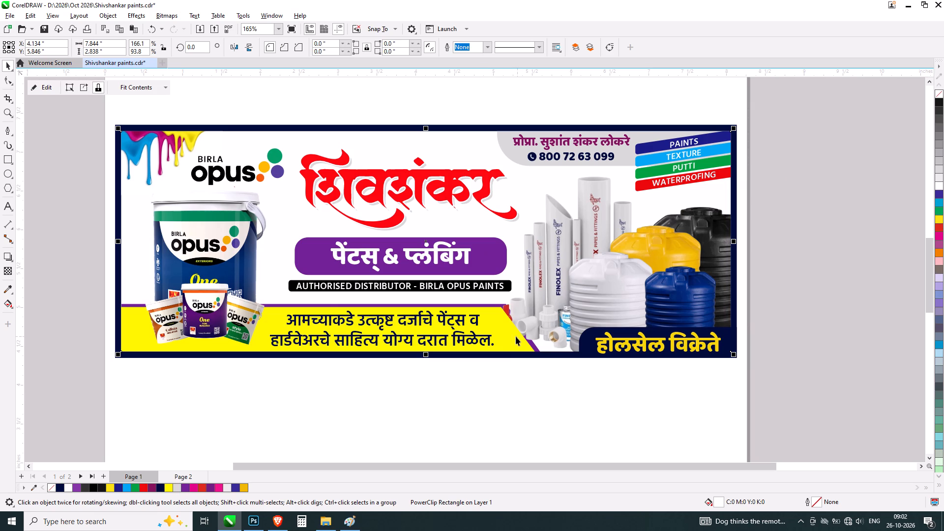
Examine the yellow slogan band and the overall layout of the whole banner.
click(515, 337)
click(522, 369)
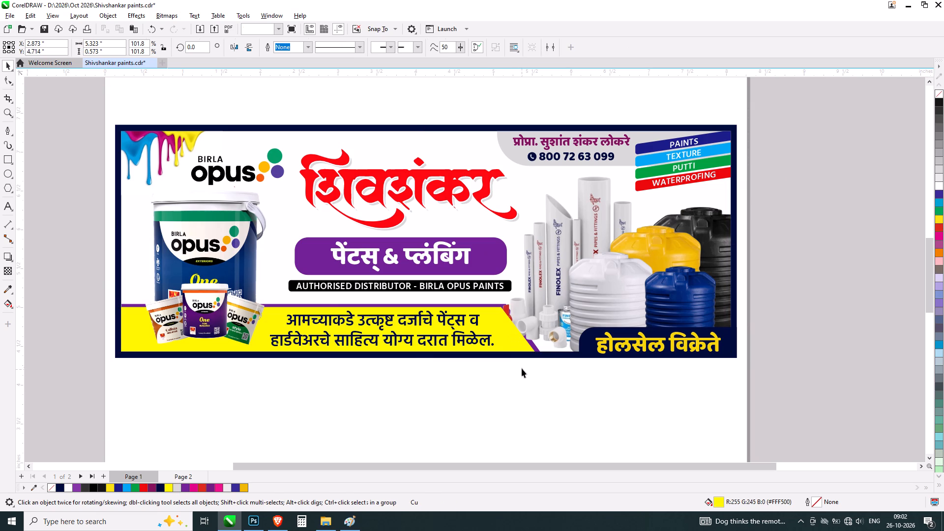
click(523, 374)
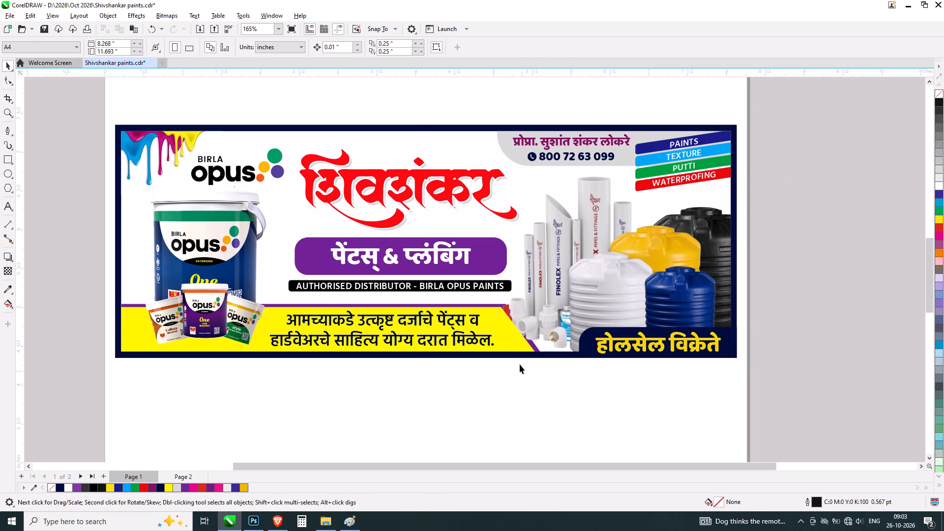
click(515, 343)
click(531, 389)
scroll(537, 386, down, 2)
click(708, 254)
drag(760, 159, 185, 422)
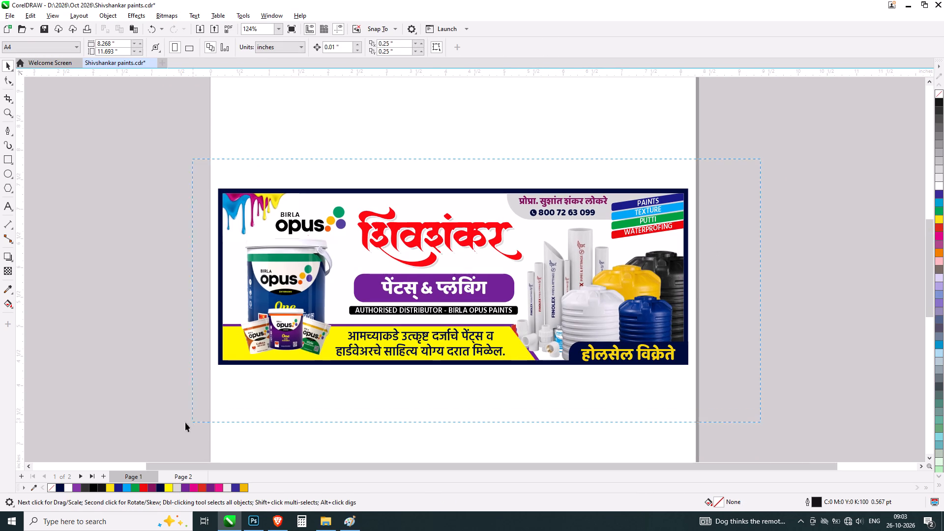
drag(185, 422, 153, 427)
click(346, 413)
key(F4)
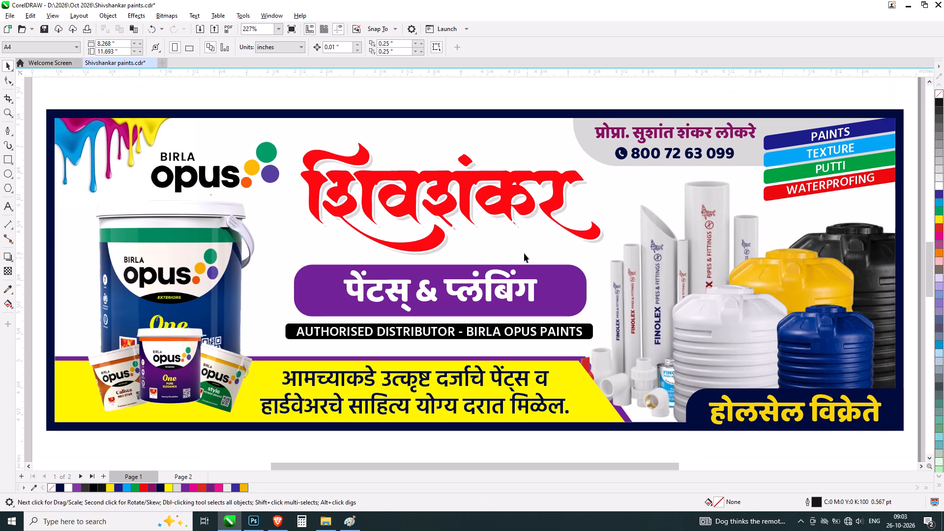
Examine the proprietor name, phone line and grey backing up close, and review the full banner again.
scroll(520, 248, down, 5)
click(767, 141)
drag(792, 130, 547, 212)
click(847, 129)
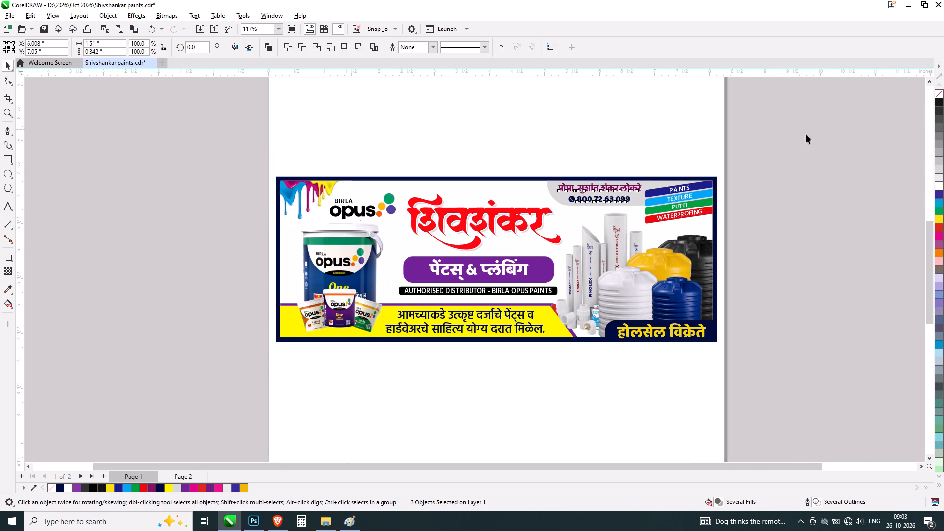
scroll(684, 167, up, 8)
alt+drag(609, 152, 335, 315)
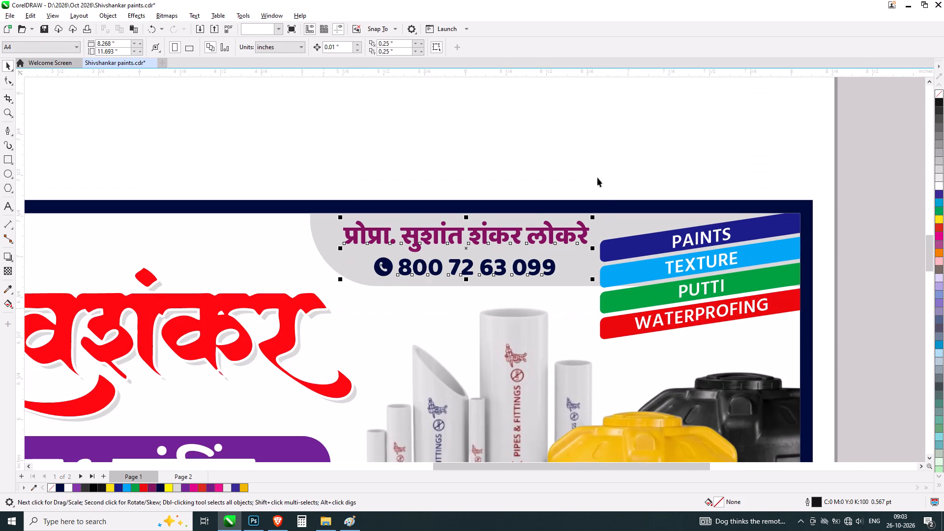
click(597, 177)
double_click(326, 231)
key(grave)
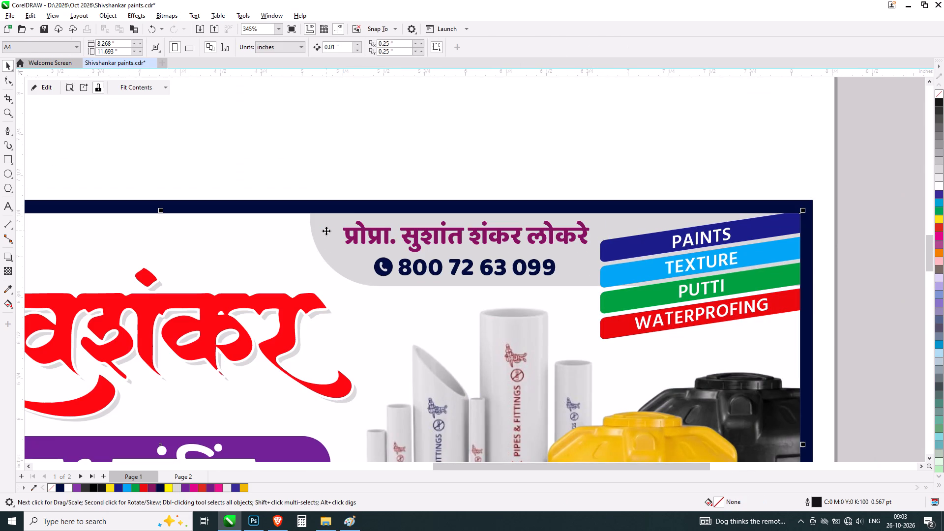
click(408, 169)
scroll(605, 177, down, 1)
key(F4)
scroll(716, 174, down, 5)
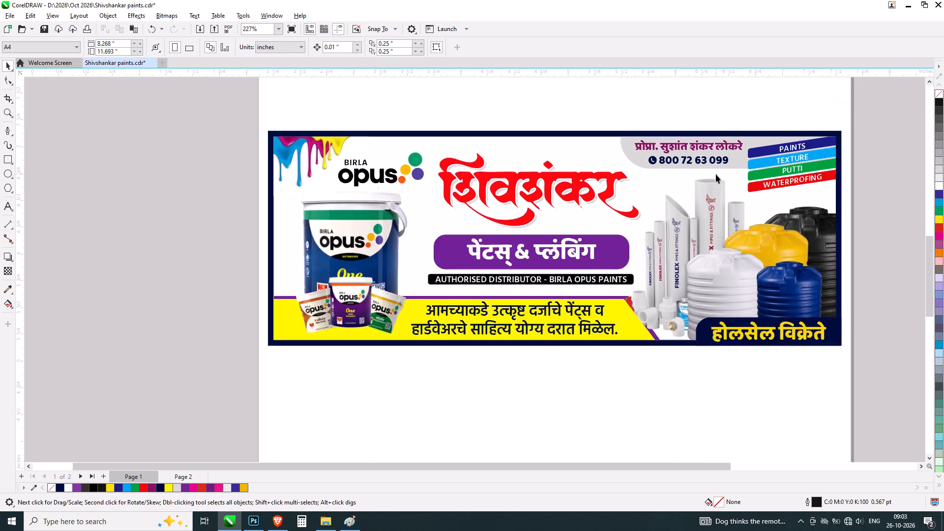
drag(854, 115, 177, 365)
click(562, 318)
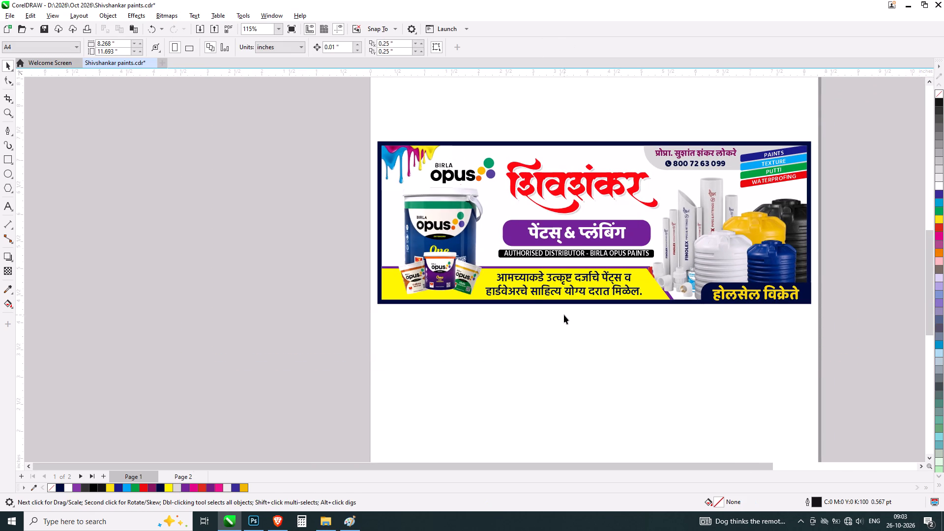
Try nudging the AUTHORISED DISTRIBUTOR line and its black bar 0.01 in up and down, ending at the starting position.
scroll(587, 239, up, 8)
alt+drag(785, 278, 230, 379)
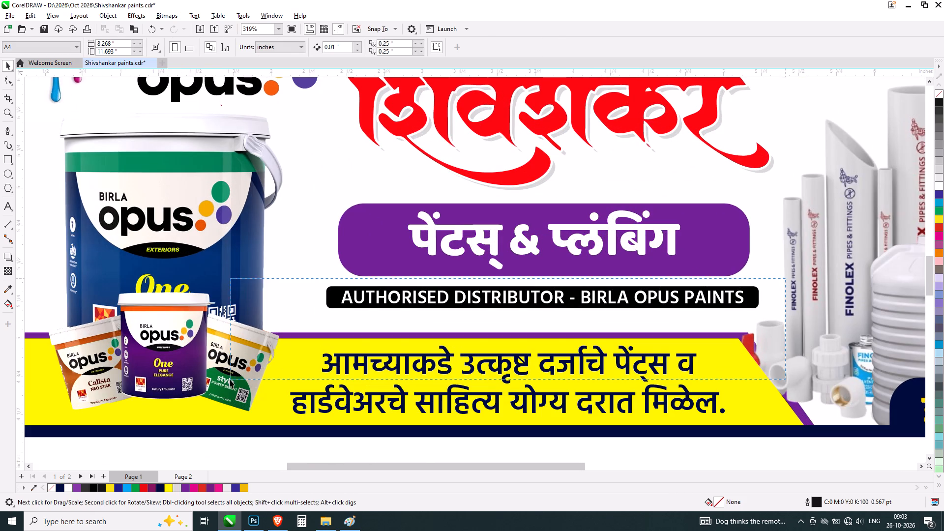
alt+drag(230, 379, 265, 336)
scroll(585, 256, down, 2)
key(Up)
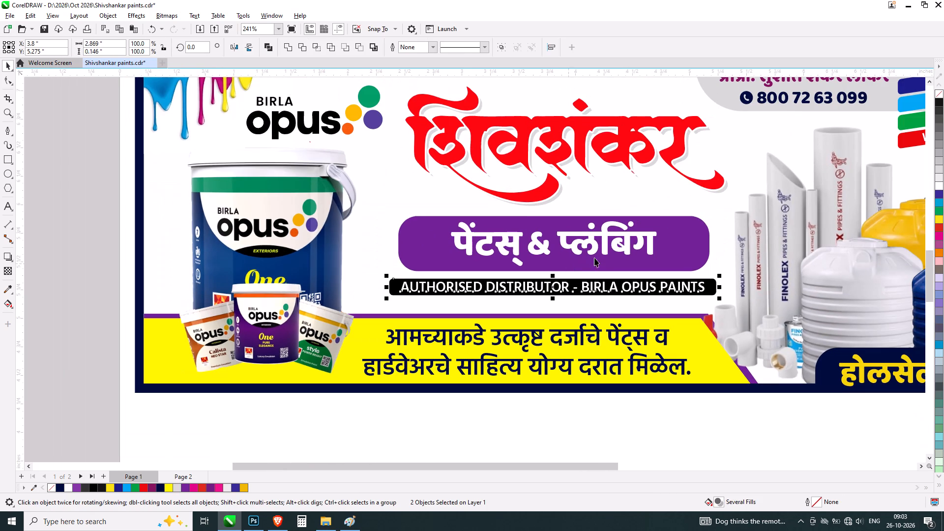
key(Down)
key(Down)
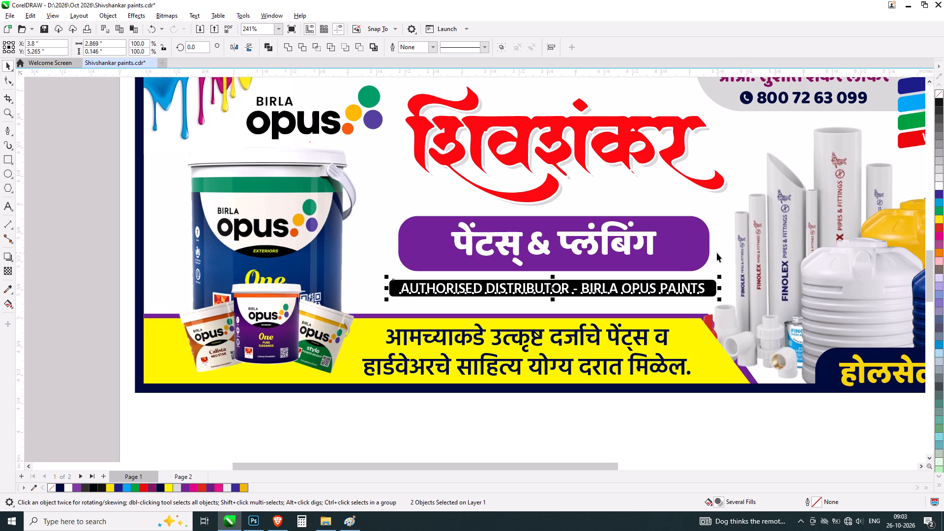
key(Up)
Shift the purple पेंटस् & प्लंबिंग box and the distributor bar, with their texts, 0.02 in left and 0.01 in down.
alt+drag(740, 204, 328, 327)
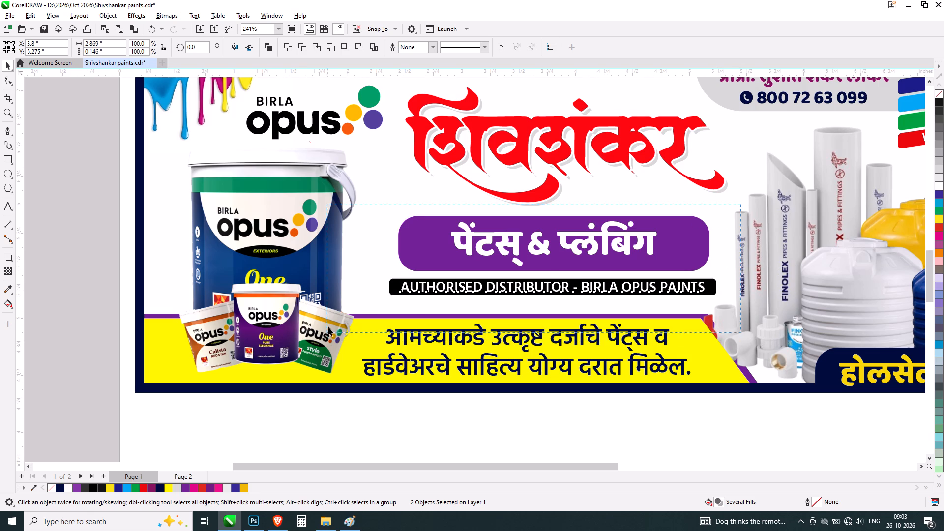
alt+drag(328, 327, 355, 301)
key(Down)
key(Down)
key(Left)
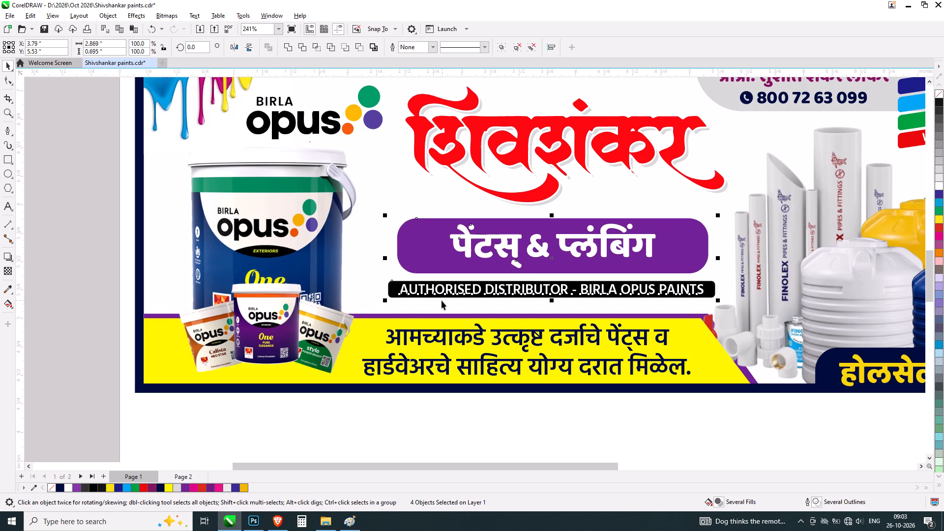
key(Left)
scroll(521, 266, down, 4)
key(Left)
key(Right)
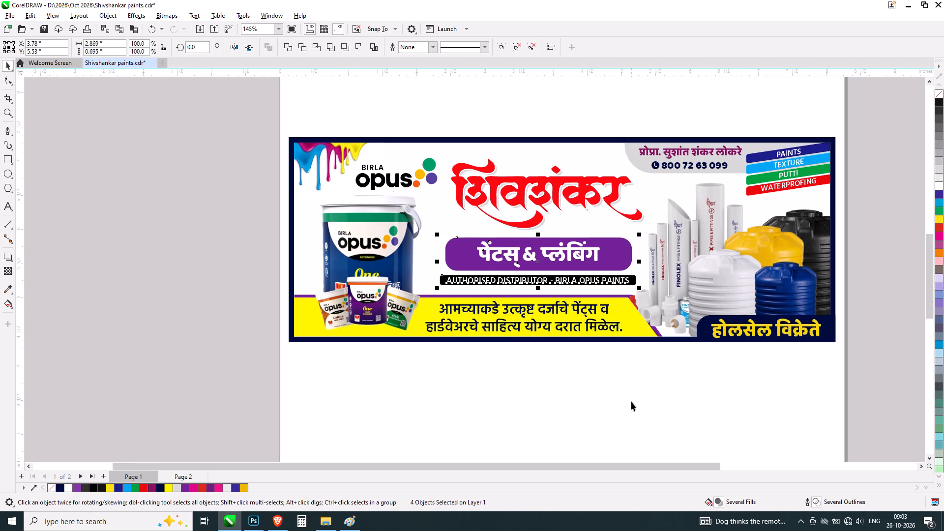
key(Up)
click(631, 402)
Select the red शिवशंकर title with its shadow above the purple box.
click(629, 105)
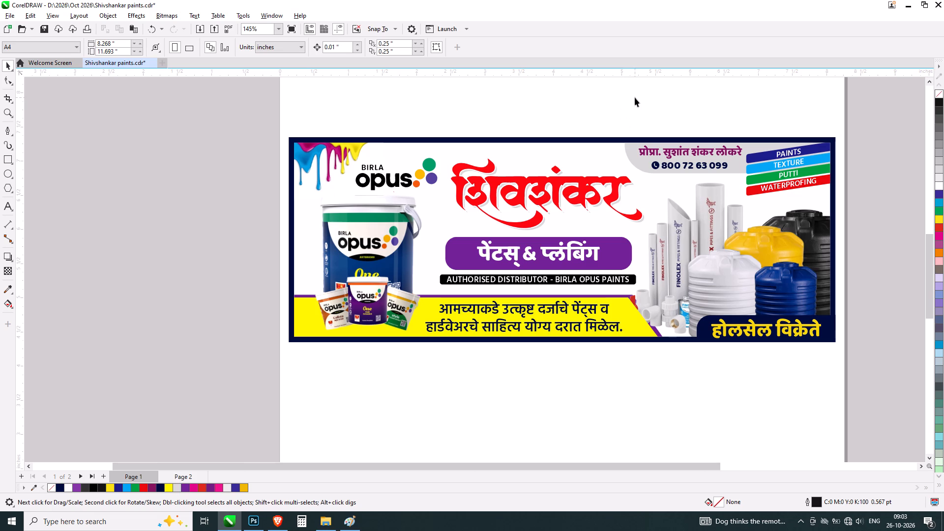
drag(646, 98, 440, 237)
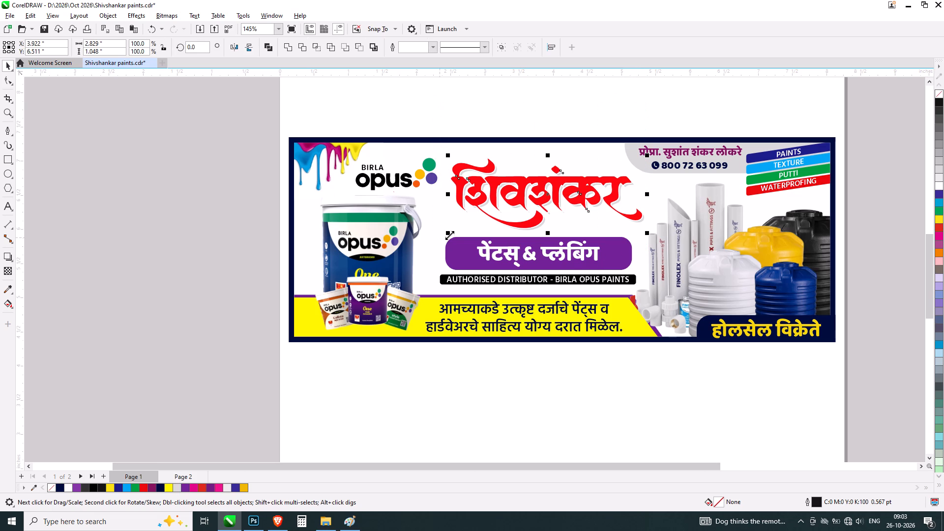
Nudge the red शिवशंकर title and its shadow 0.01 in left.
key(Left)
click(561, 88)
Shift the Birla Opus logo above the large paint bucket 0.03 in right, towards the शिवशंकर title.
drag(454, 116, 327, 211)
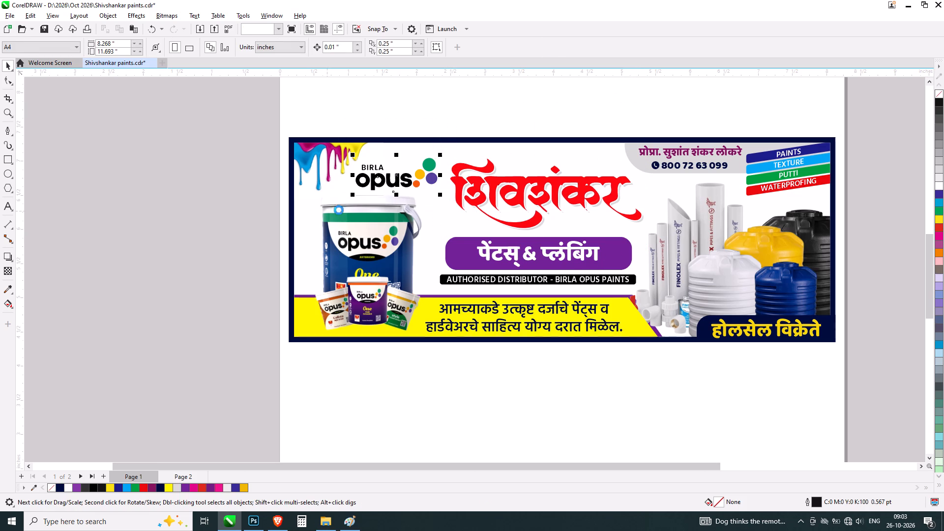
key(Right)
click(442, 118)
scroll(369, 182, up, 8)
click(382, 184)
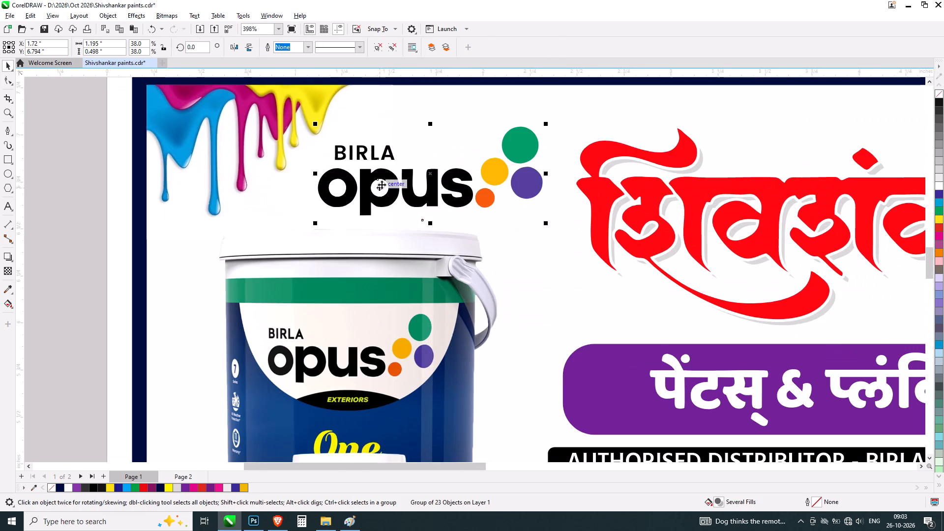
scroll(384, 184, down, 4)
key(Left)
key(Right)
key(Right)
key(Right)
click(516, 94)
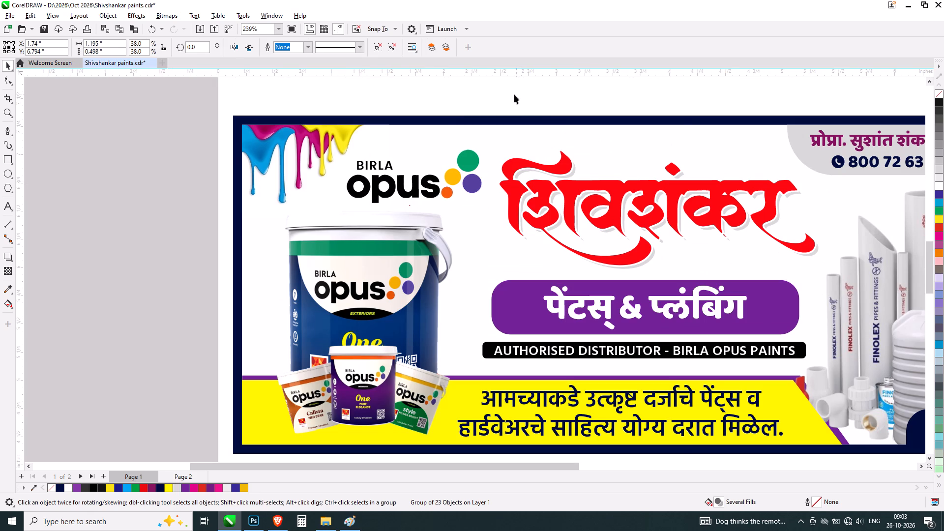
Deselect everything and save the banner file.
click(330, 142)
scroll(373, 153, down, 6)
click(711, 364)
drag(801, 356, 192, 116)
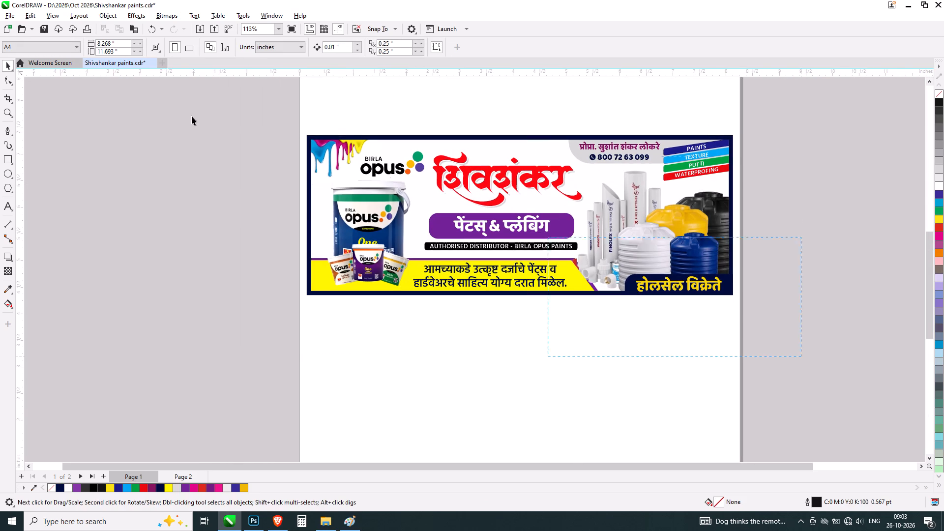
drag(192, 116, 172, 101)
click(198, 137)
key(ctrl+s)
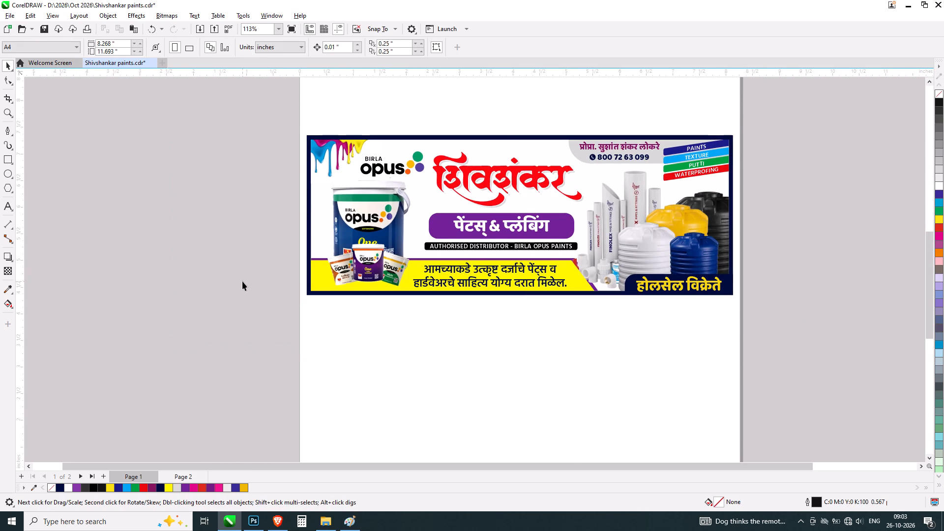
Fit the whole banner in view and review its layout in a full-screen preview.
key(F4)
scroll(568, 273, down, 4)
click(841, 213)
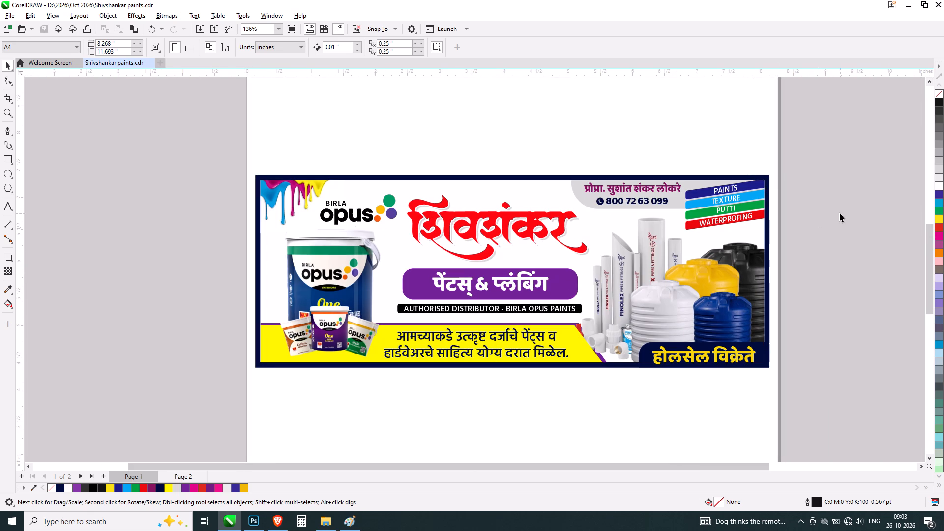
click(840, 213)
key(F4)
key(F9)
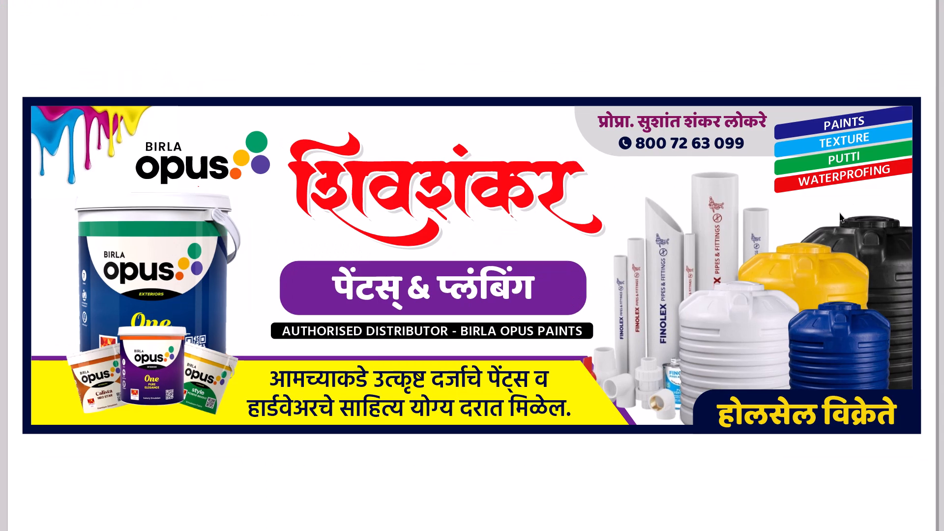
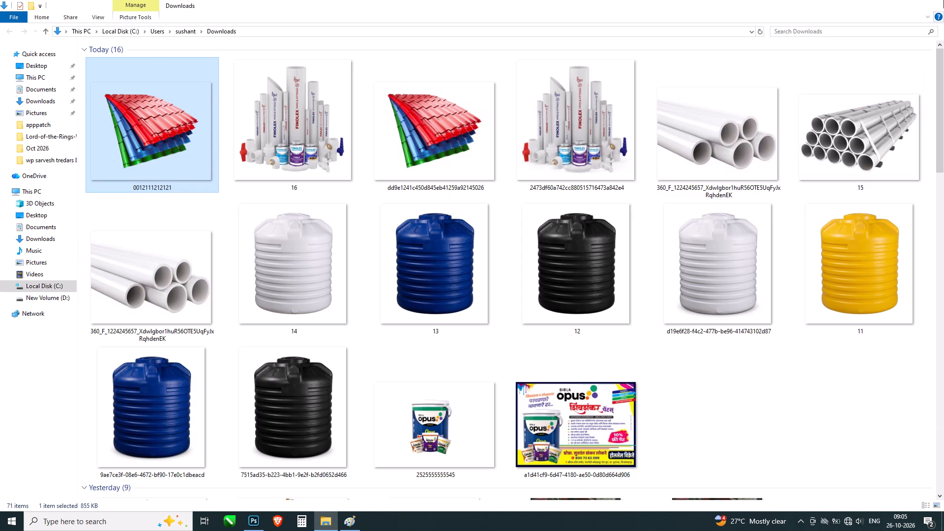
Close the white pipes image in Paint, discarding its unsaved changes.
right_click(506, 146)
click(723, 68)
right_click(451, 190)
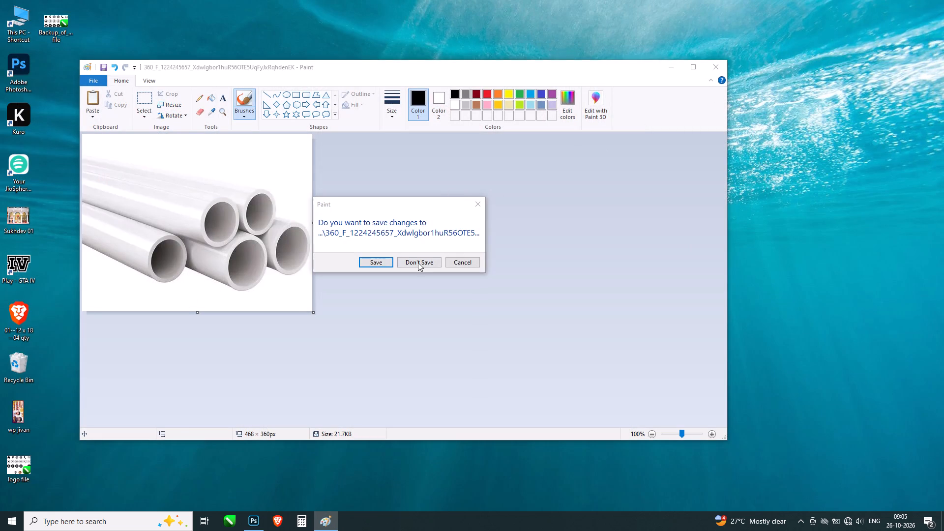
click(415, 265)
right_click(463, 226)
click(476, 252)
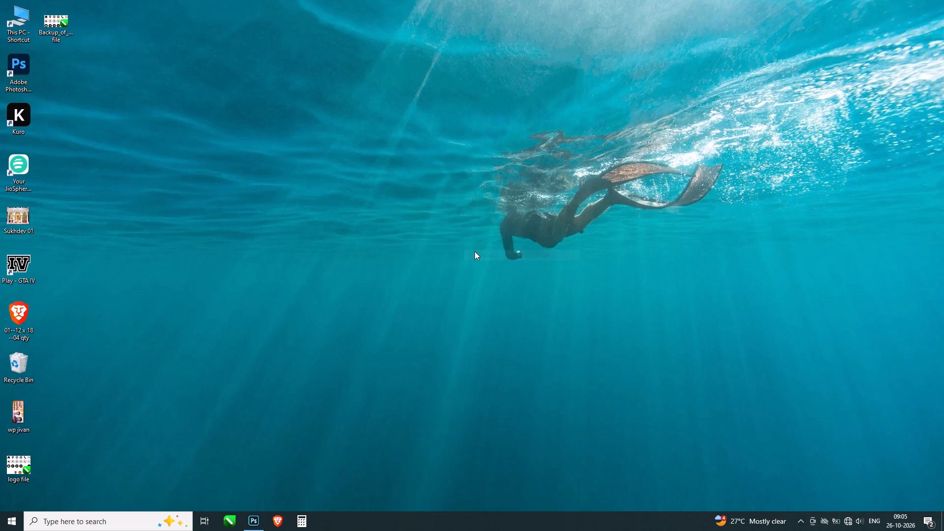
Bring up the Windows shutdown dialog from the empty desktop.
key(alt+F4)
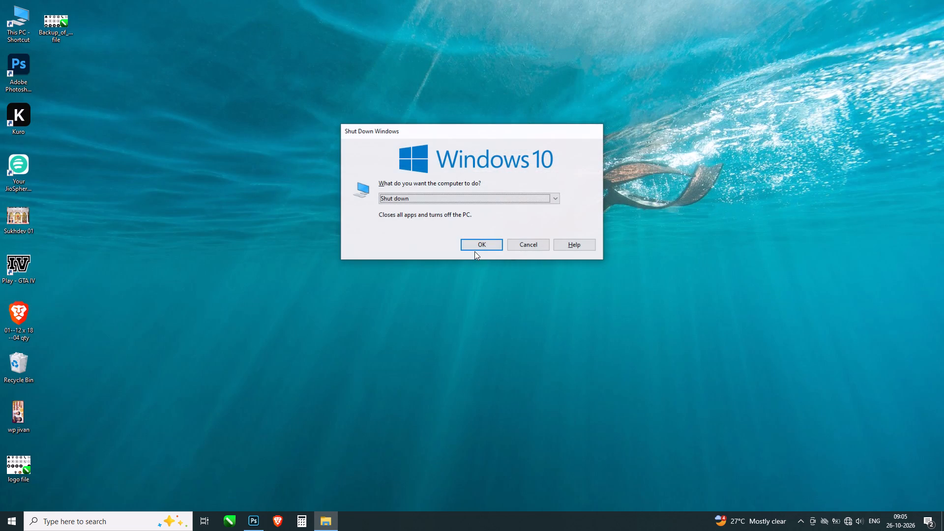